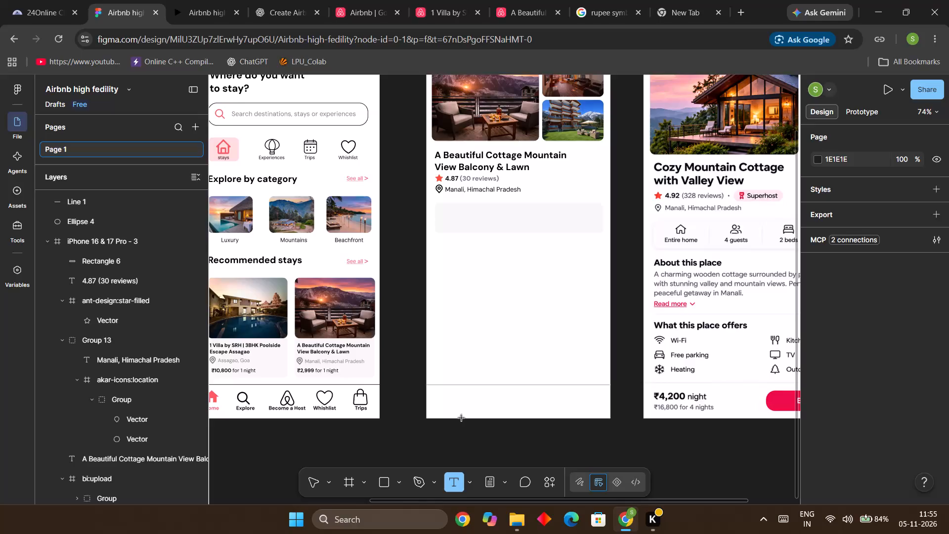
Add the bold text "2,999 night" in the bottom bar of the iPhone 16 & 17 Pro - 3 frame.
left_click(454, 400)
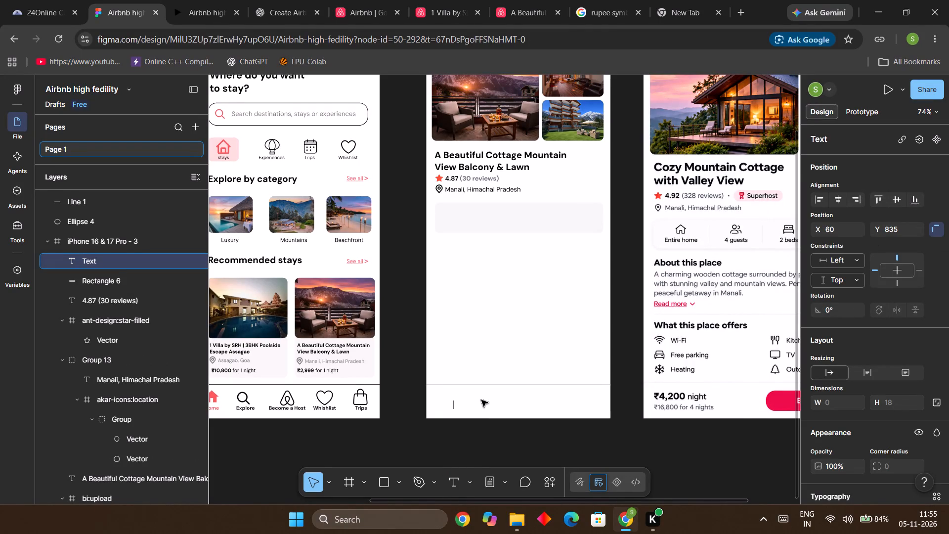
type("299")
key("9")
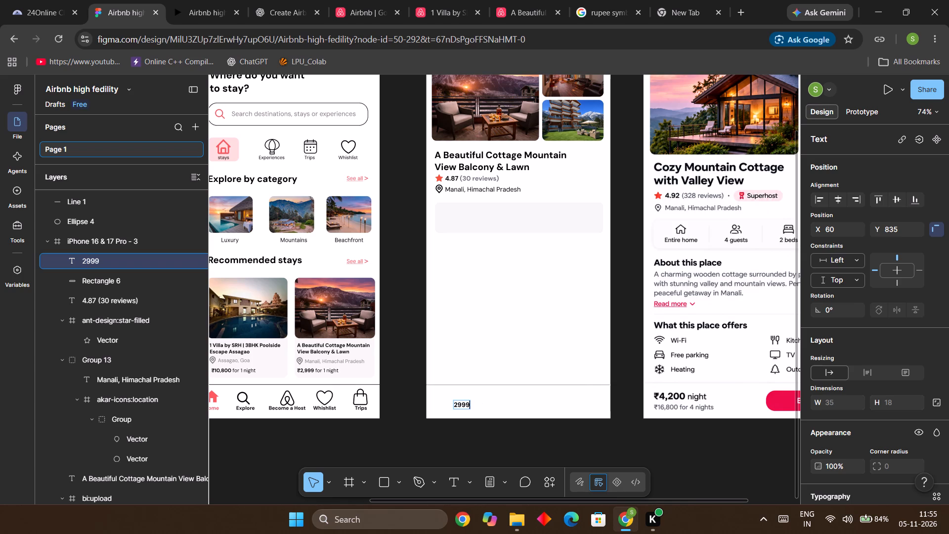
key("ctrl+a")
key("ctrl+b")
key("ctrl+b")
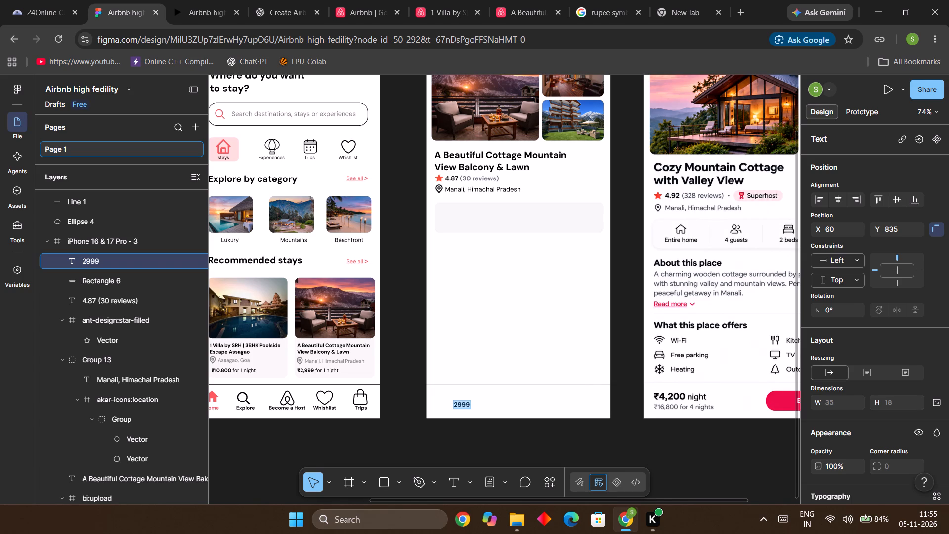
key("Left")
key("Right")
key("comma")
key("Right")
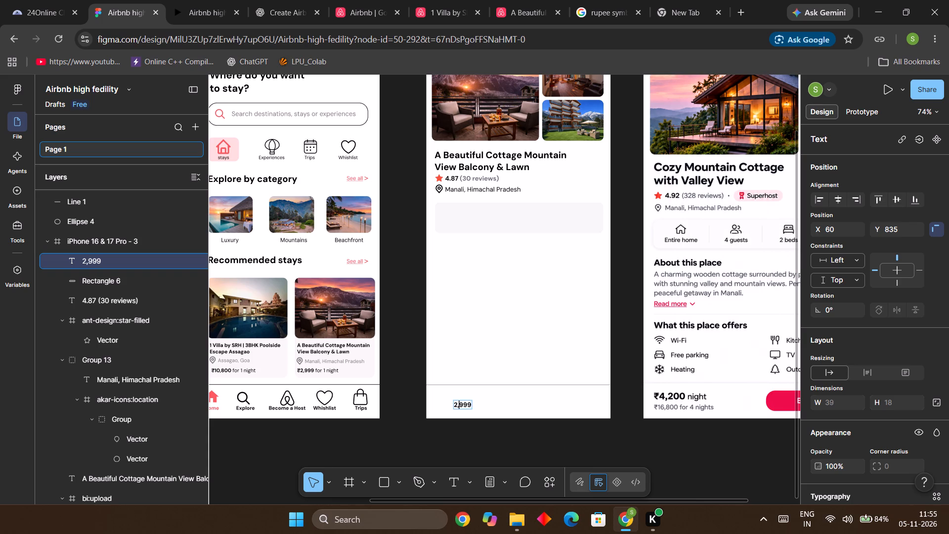
key("Right")
key("Right")
key("space")
type("night")
left_click(521, 430)
Remove the bold formatting from the word "night" in the new price text, keeping the amount bold.
scroll(486, 410, "up", 7, "shift")
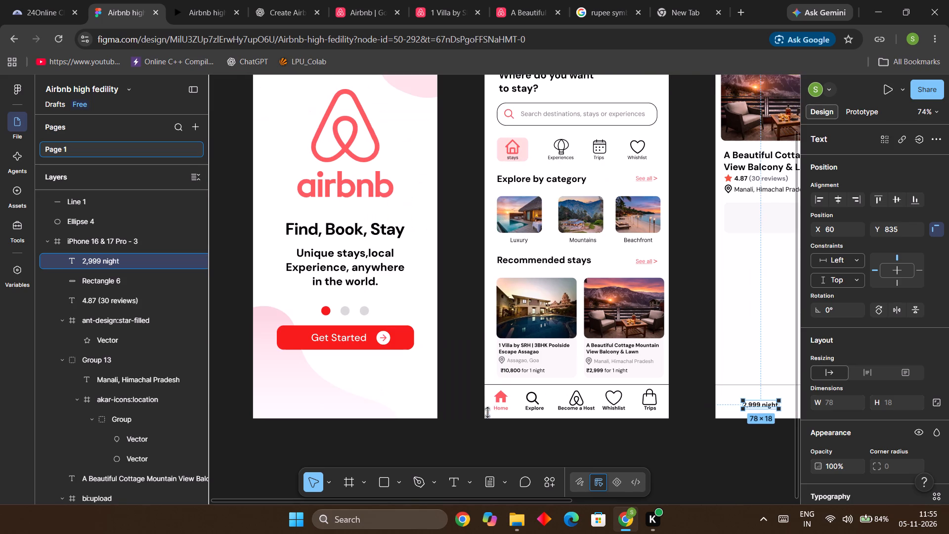
scroll(749, 439, "down", 5, "shift")
scroll(695, 428, "down", 3, "shift")
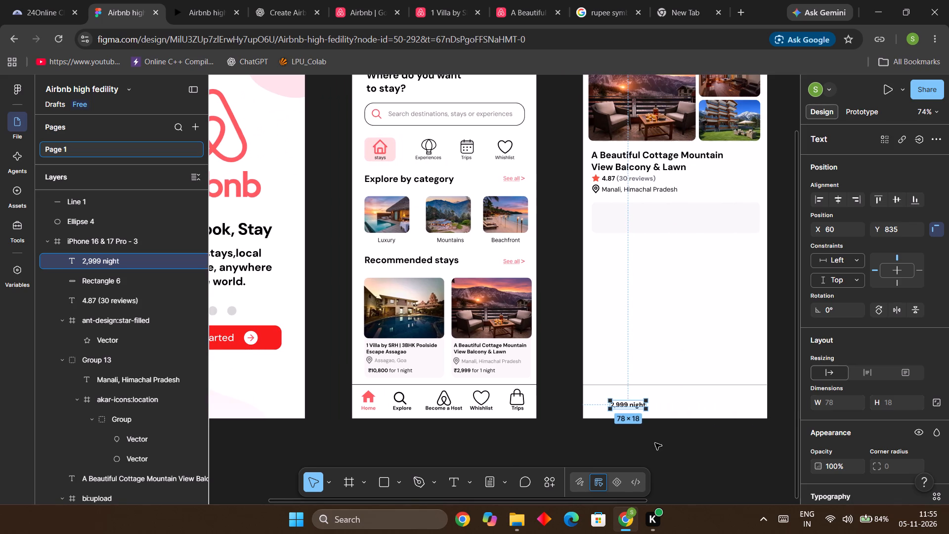
scroll(662, 443, "down", 2, "ctrl")
scroll(665, 441, "up", 11, "ctrl")
left_click(580, 330)
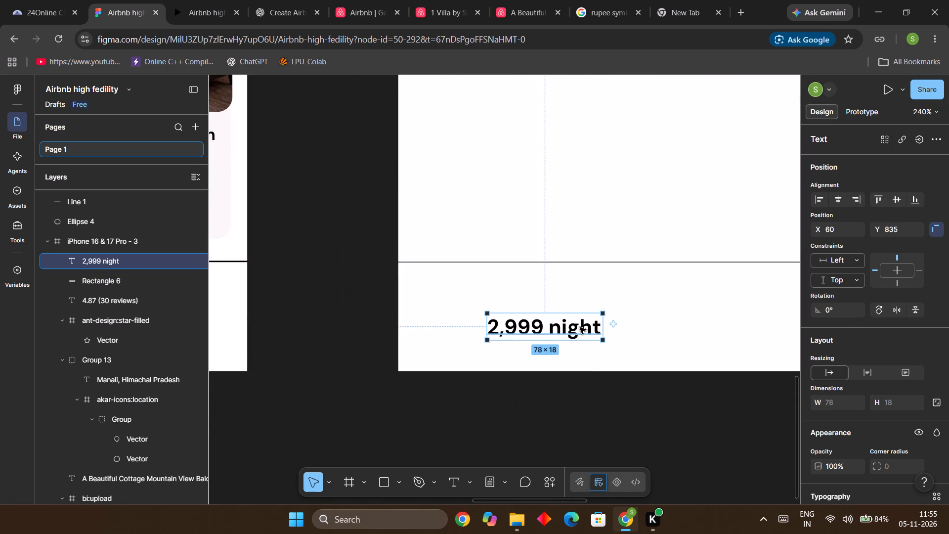
double_click(550, 326)
left_click(551, 326)
double_click(551, 327)
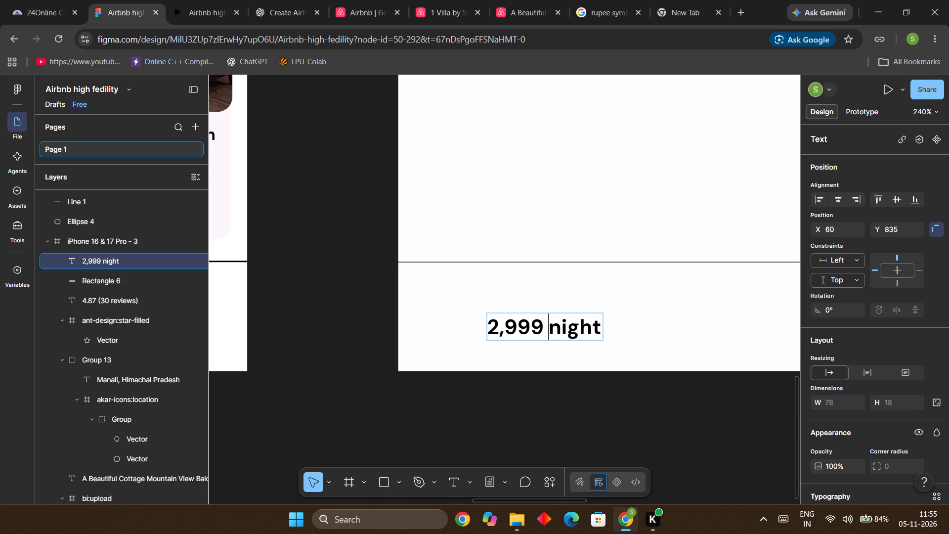
left_click_drag(551, 327, 578, 327)
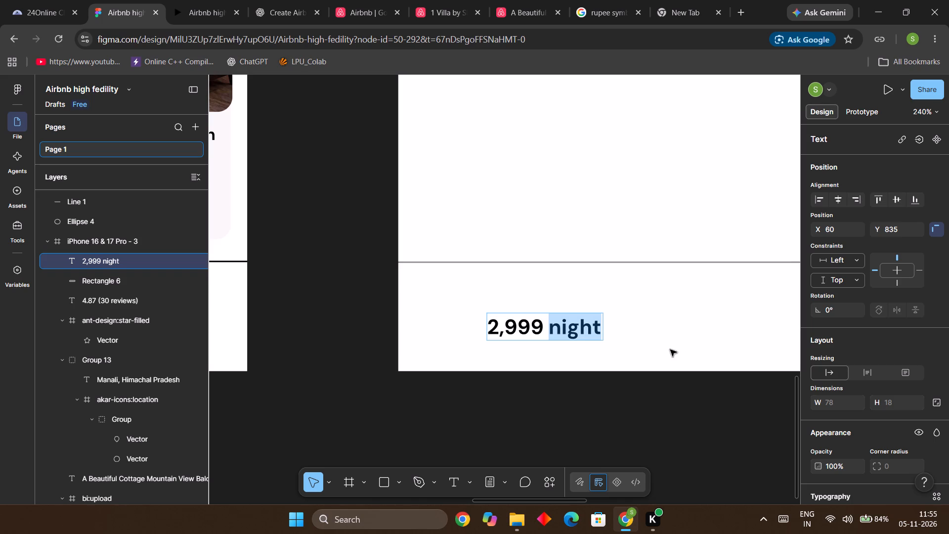
key("ctrl+b")
left_click(647, 424)
scroll(648, 422, "down", 9, "ctrl")
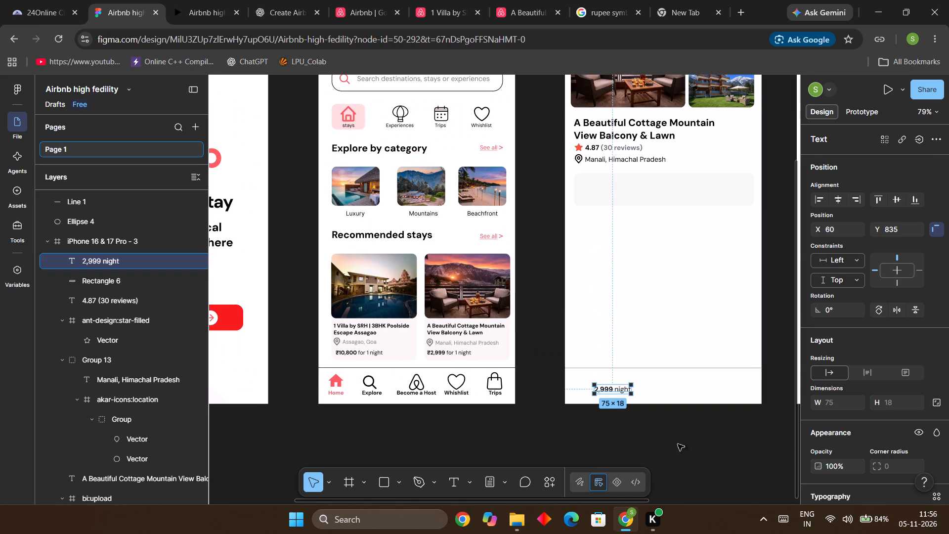
left_click(686, 450)
Copy the ₹ symbol from the cottage card's "₹2,999 for 1 night" price in the iPhone 16 & 17 Pro - 2 frame.
key("Right")
key("Right")
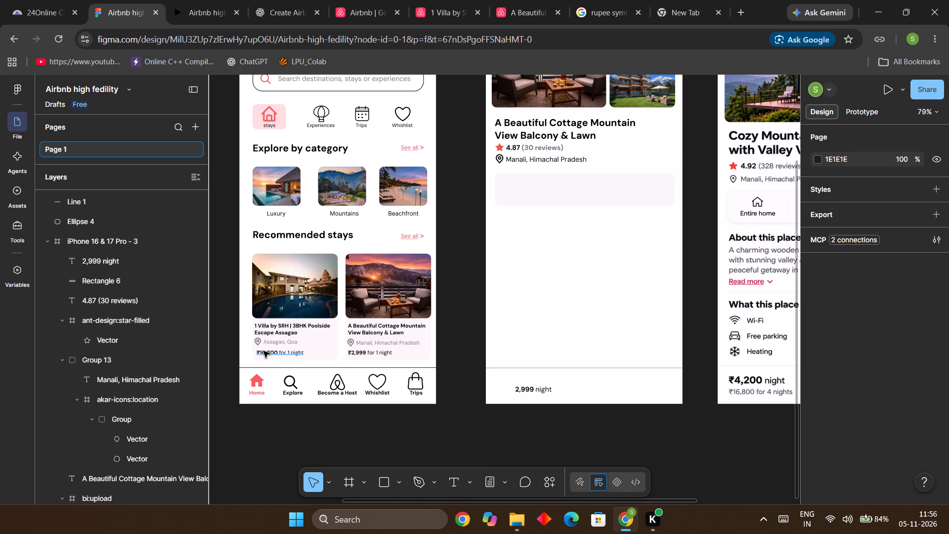
scroll(355, 356, "up", 11, "ctrl")
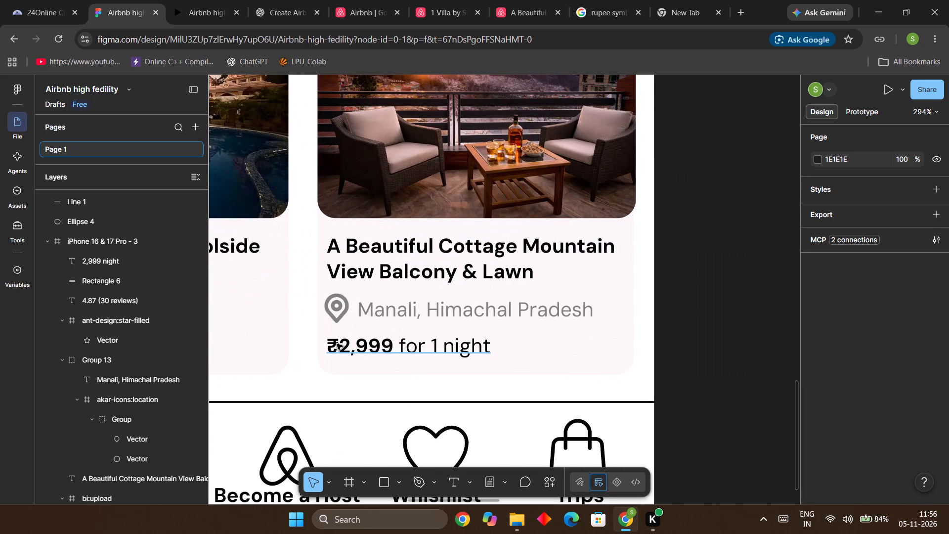
left_click(336, 344)
double_click(334, 345)
left_click(334, 346)
left_click(334, 346)
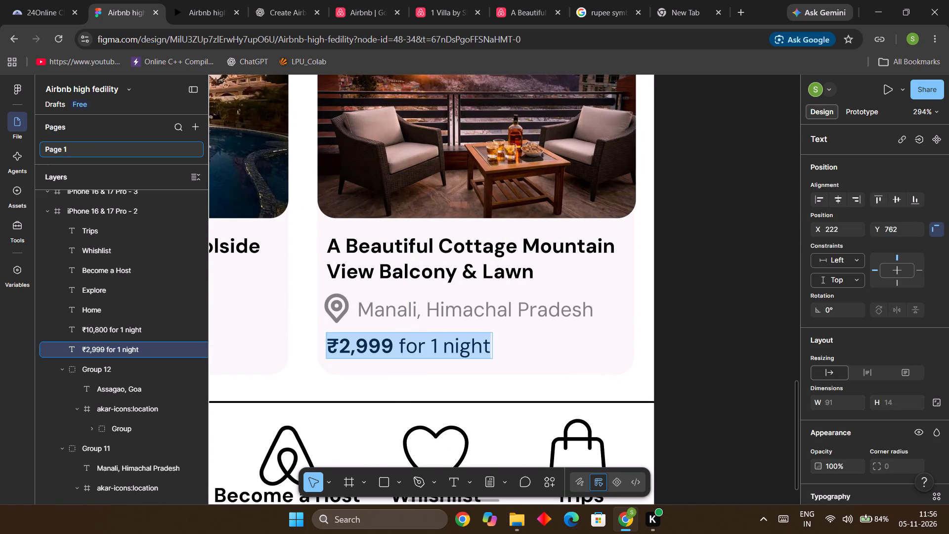
left_click(339, 346)
left_click_drag(337, 345, 328, 347)
key("ctrl+c")
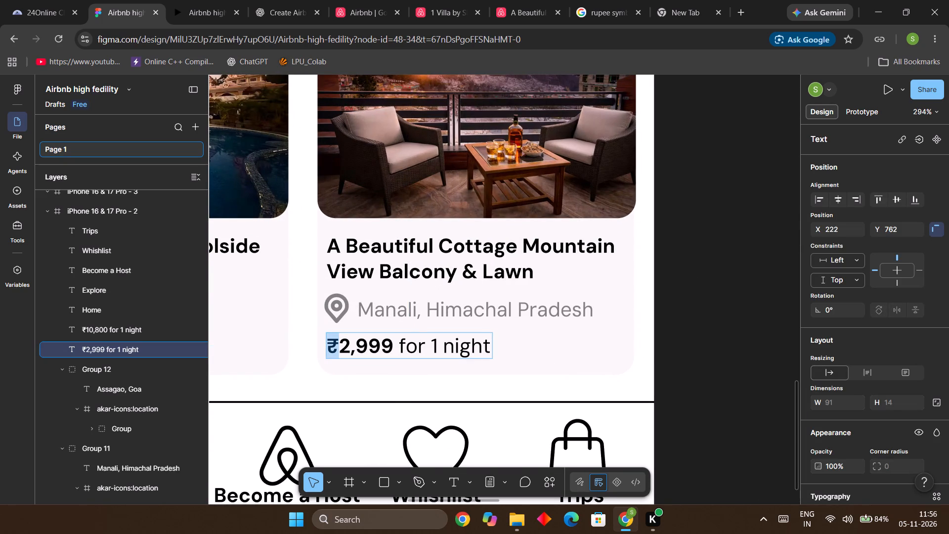
left_click(749, 320)
left_click(734, 319)
Paste the ₹ symbol before the amount in the bottom-bar price so it reads "₹2,999 night".
scroll(733, 319, "down", 16, "ctrl")
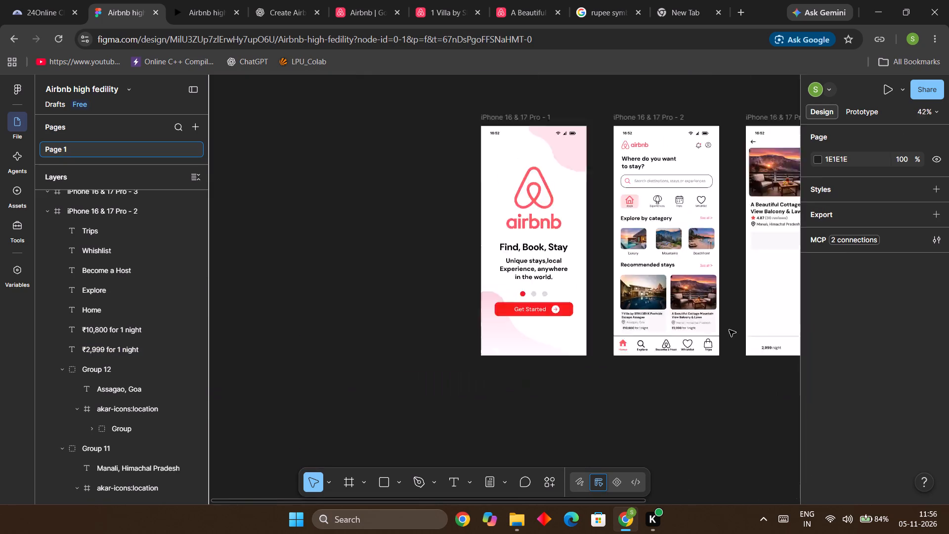
scroll(757, 390, "up", 6, "ctrl")
key("Right")
key("Right")
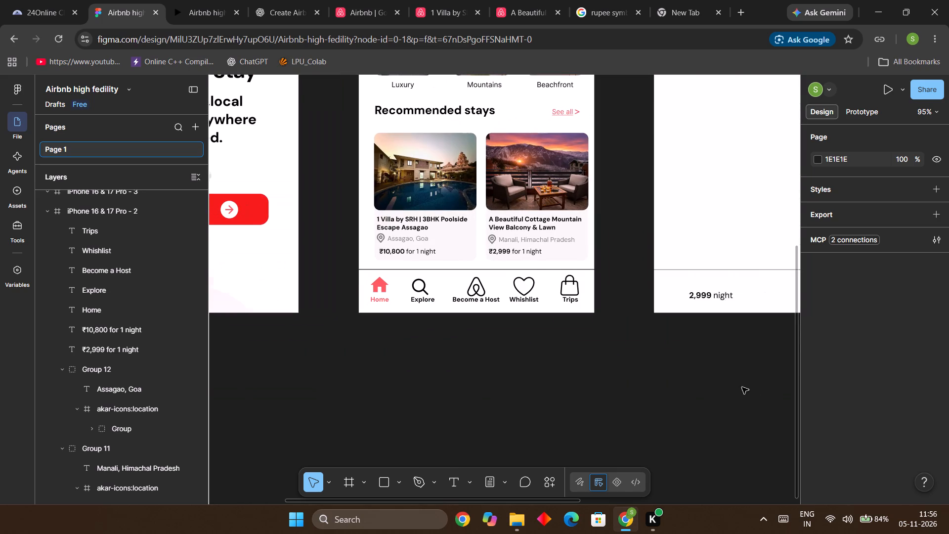
key("Right")
key("Right")
key("Right")
scroll(588, 366, "up", 7, "ctrl")
scroll(574, 330, "up", 3)
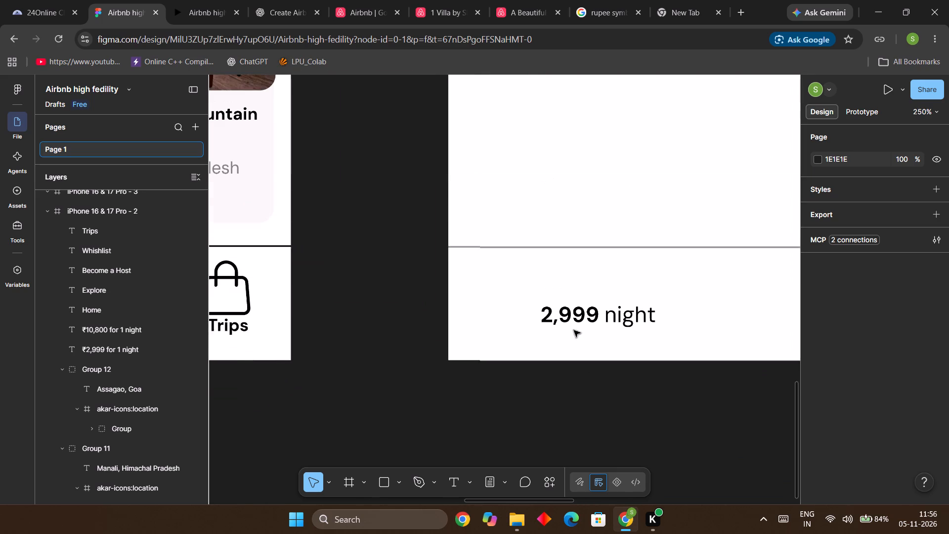
scroll(574, 330, "up", 1)
double_click(544, 316)
scroll(544, 316, "up", 1)
double_click(544, 316)
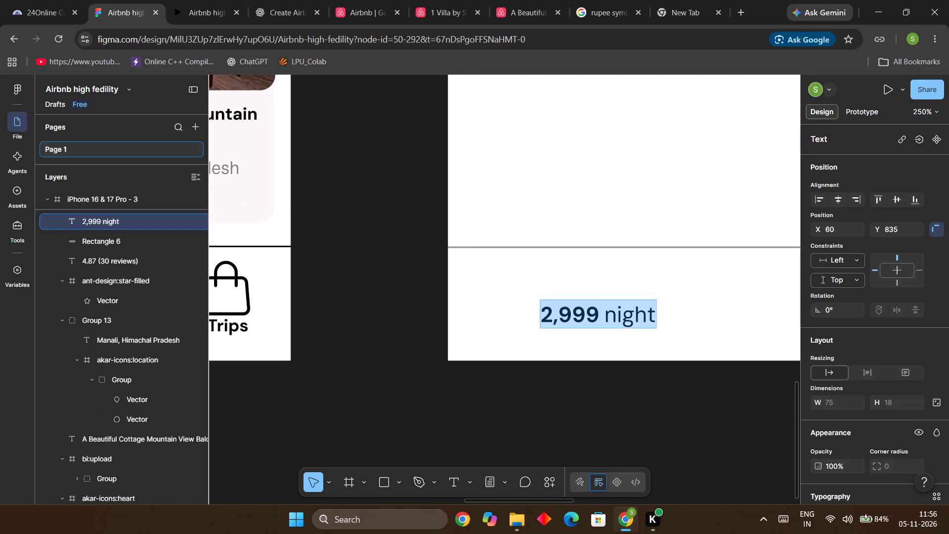
left_click(544, 316)
key("ctrl+v")
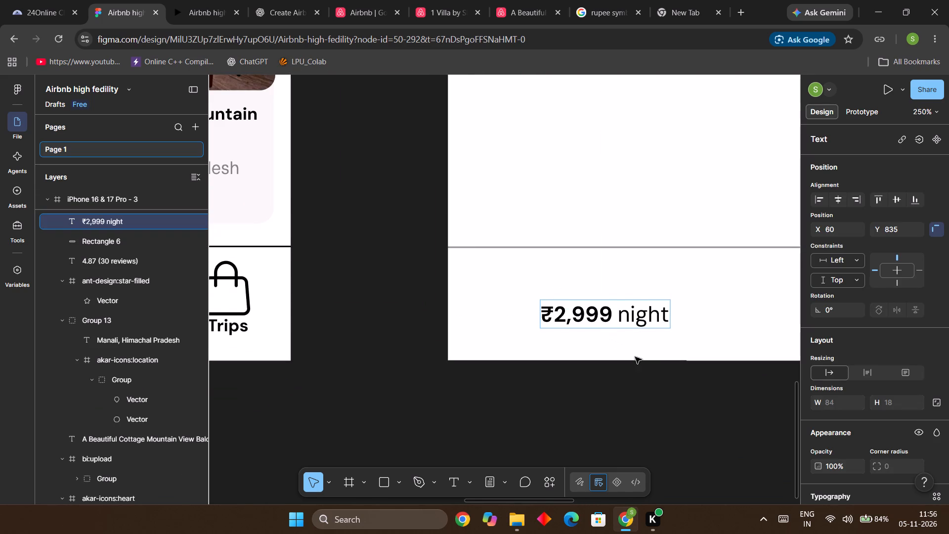
left_click(643, 418)
left_click(646, 410)
Set the font size of the "₹2,999 night" text to 20.
scroll(647, 410, "down", 7, "ctrl")
key("Right")
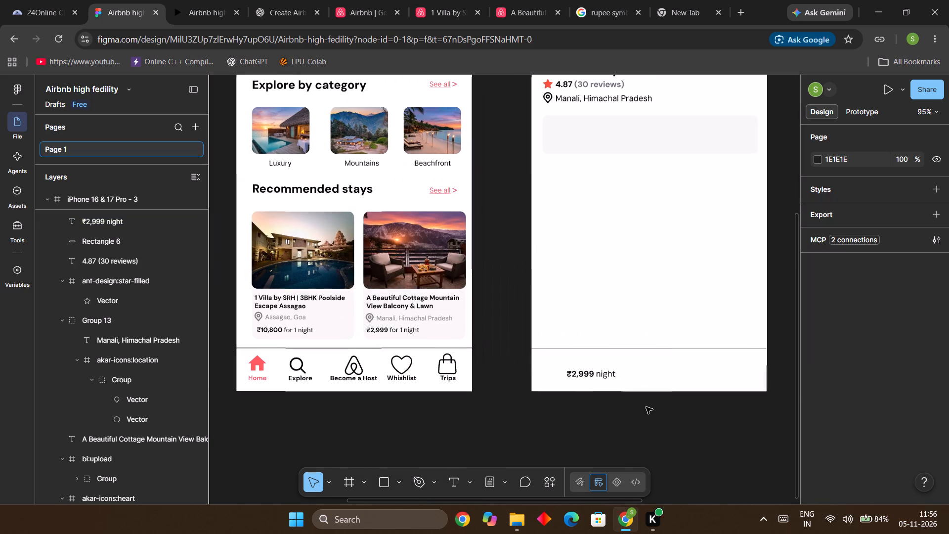
key("Right")
key("Right")
key("Right")
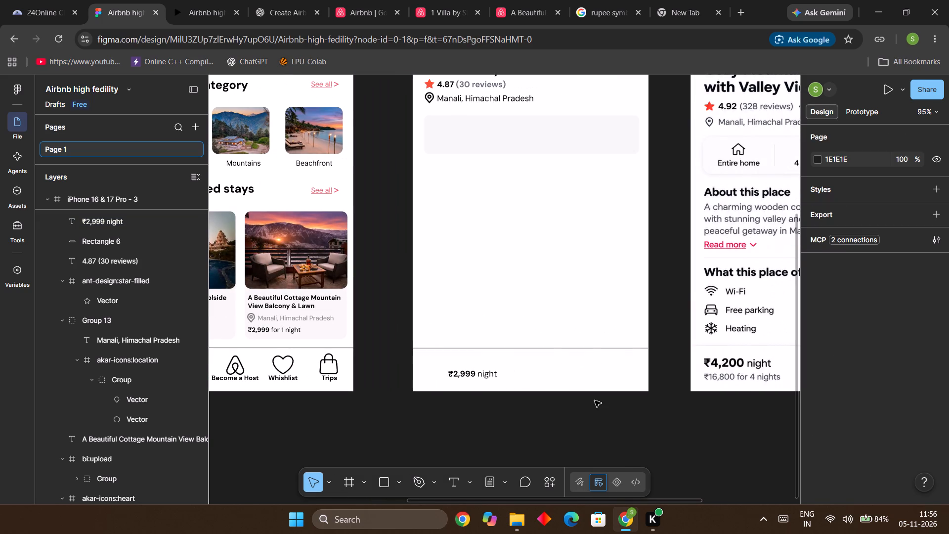
left_click(483, 374)
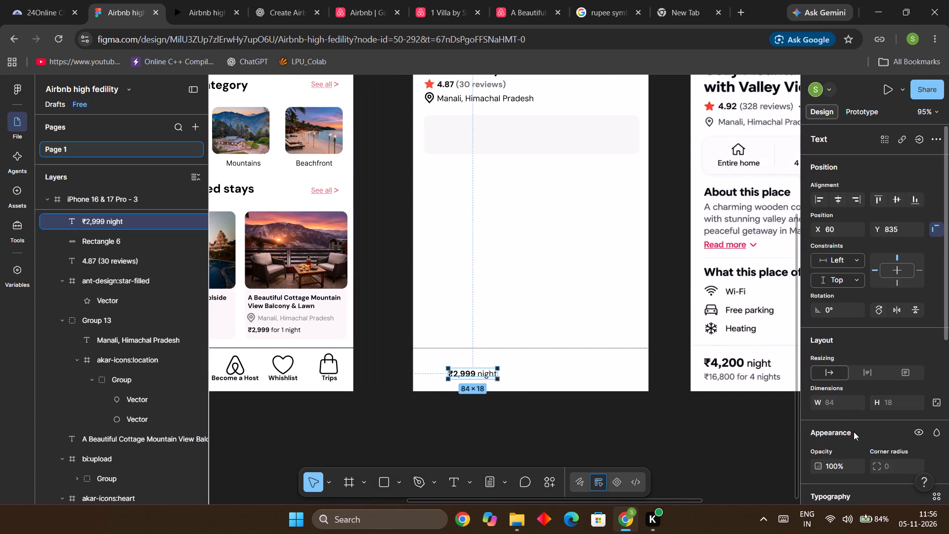
scroll(854, 432, "down", 2)
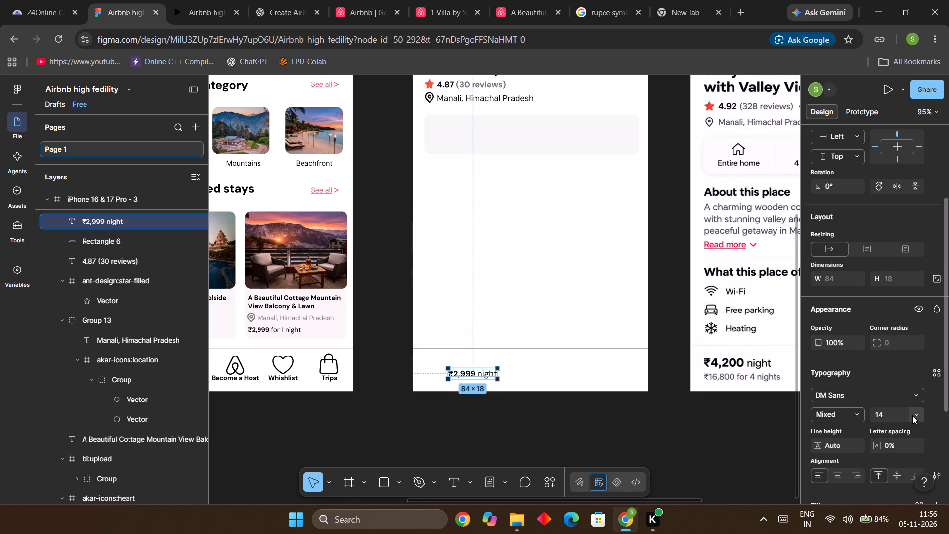
left_click(912, 415)
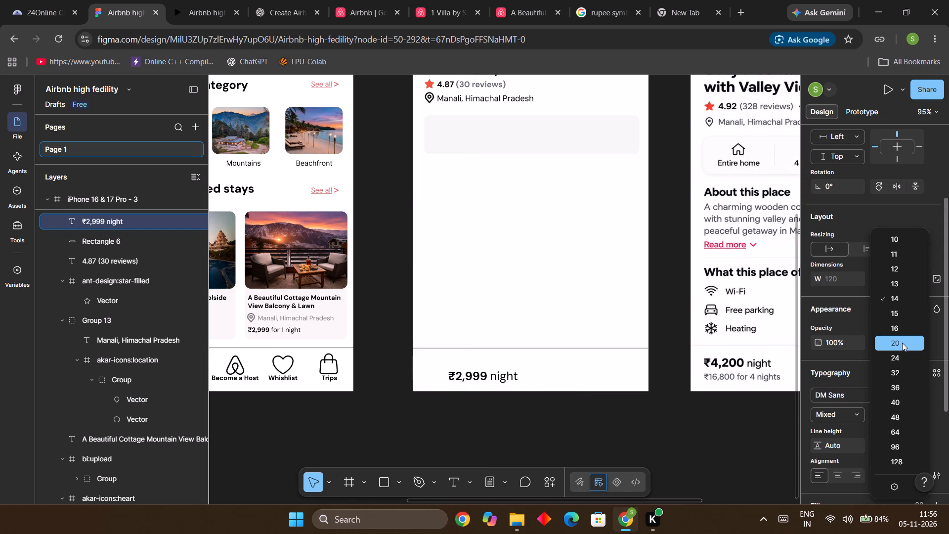
left_click(902, 343)
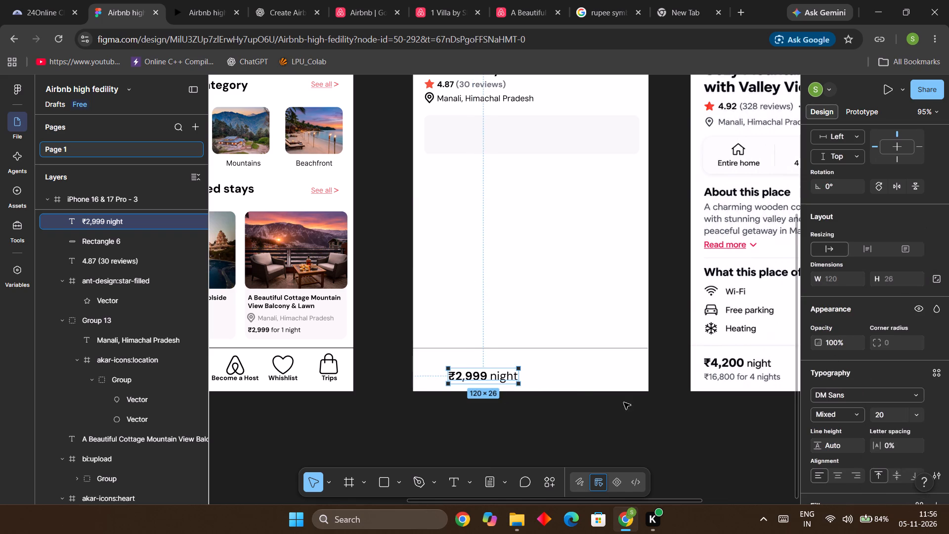
left_click(602, 423)
Move the "₹2,999 night" text to X 18, Y 810, just below the bottom bar's divider line.
left_click(482, 376)
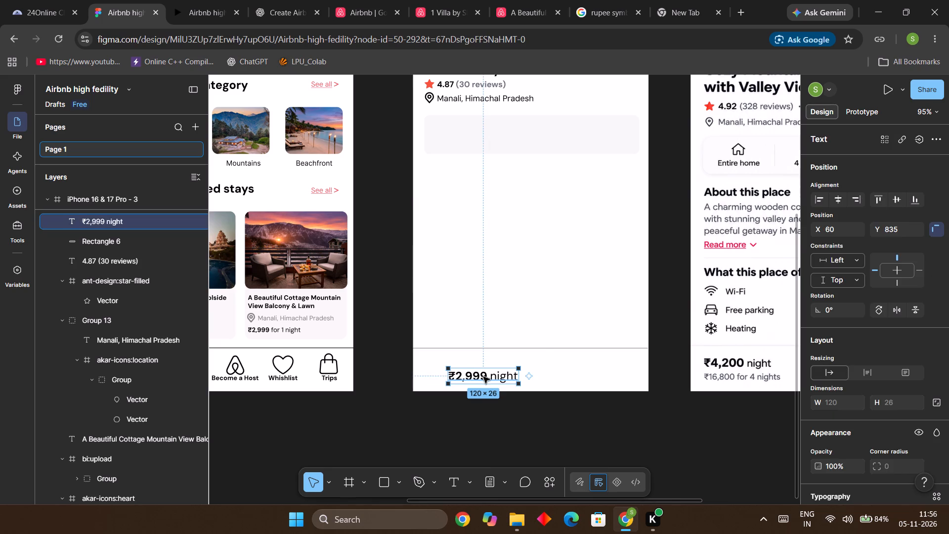
left_click_drag(483, 377, 453, 366)
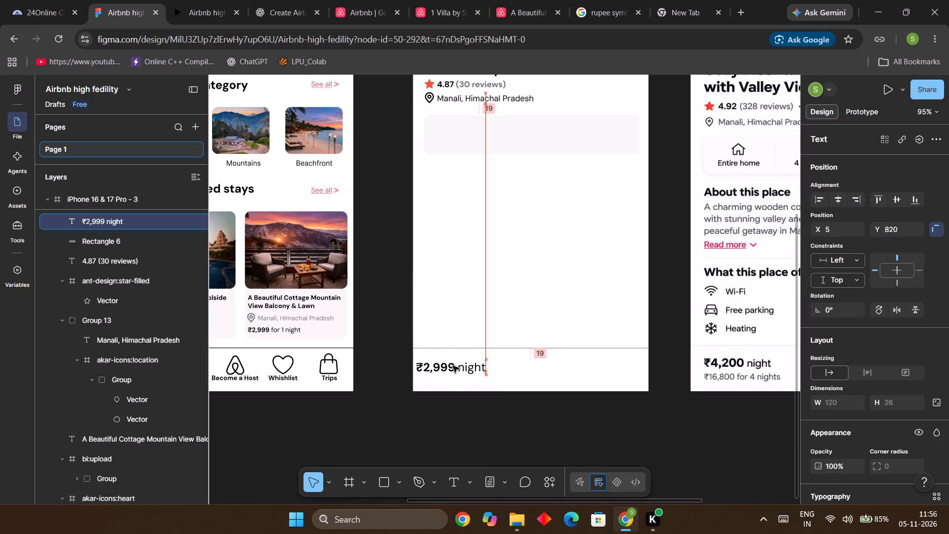
left_click_drag(453, 366, 459, 366)
key("Up")
key("Up")
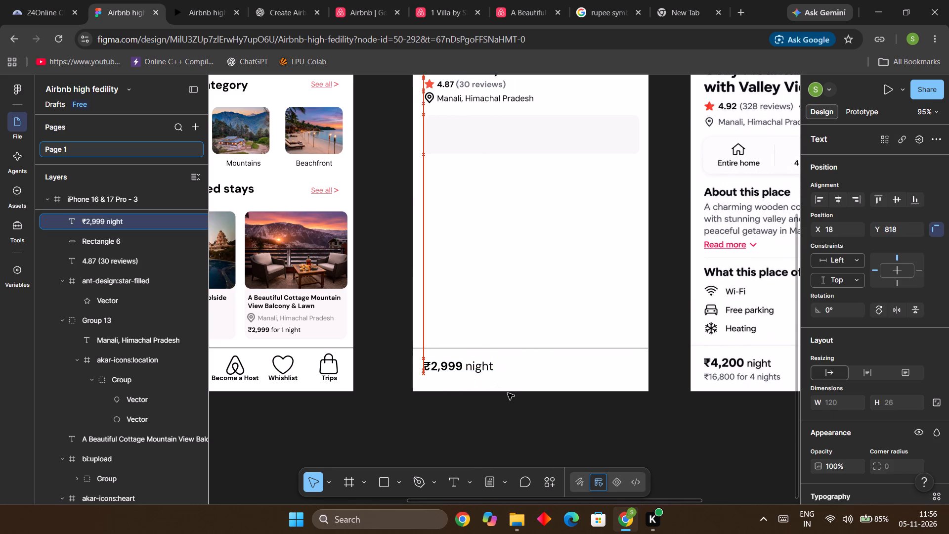
key("Up")
key("Up")
key("Up")
key("Up")
key("Up")
key("Up")
key("Up")
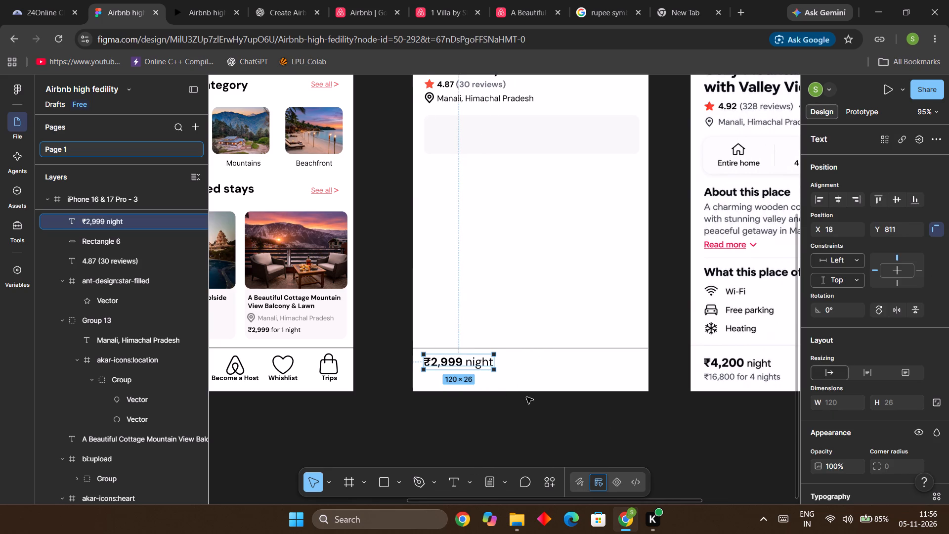
key("Up")
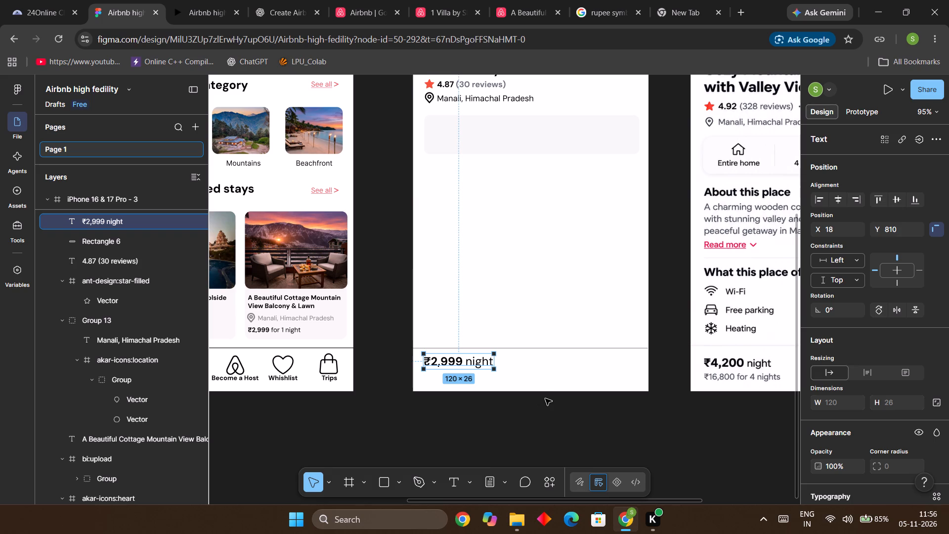
left_click(562, 436)
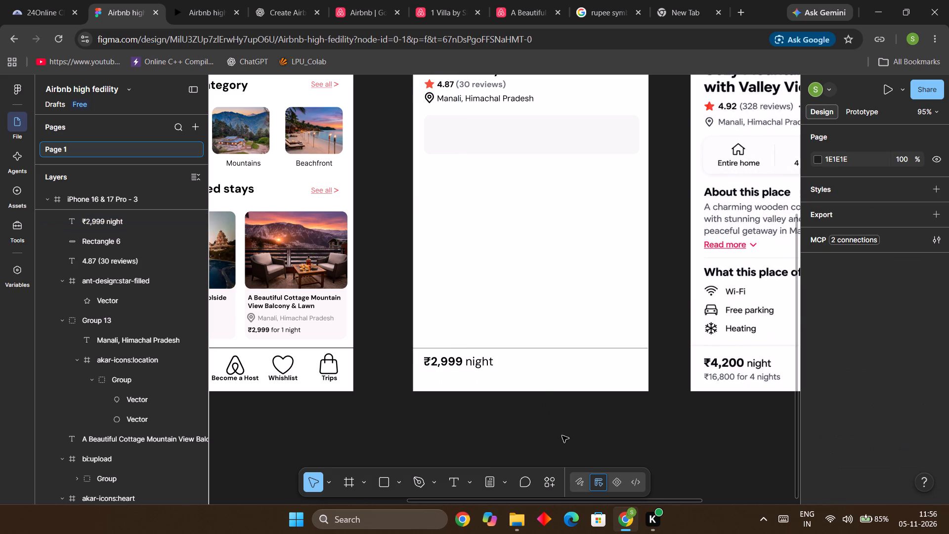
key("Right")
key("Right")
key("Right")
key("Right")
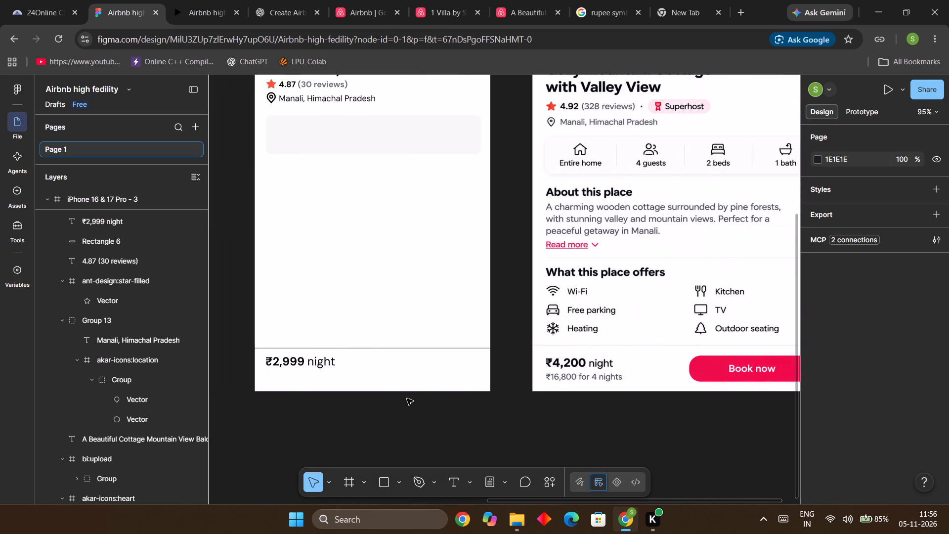
Draw a 172 × 36 rectangle at X 215, Y 812 in the bottom bar, beside the "₹2,999 night" price.
key("Left")
key("Right")
left_click(383, 489)
key("Right")
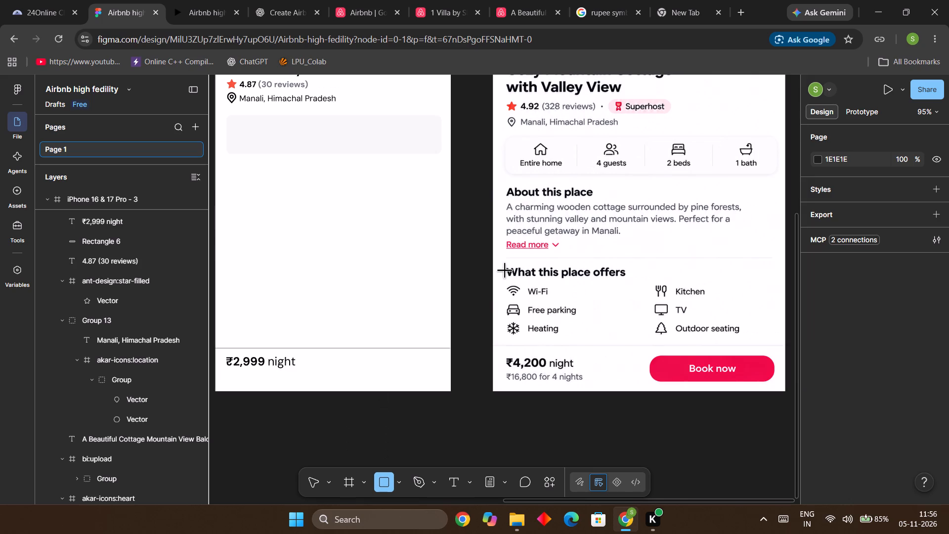
left_click_drag(341, 361, 416, 386)
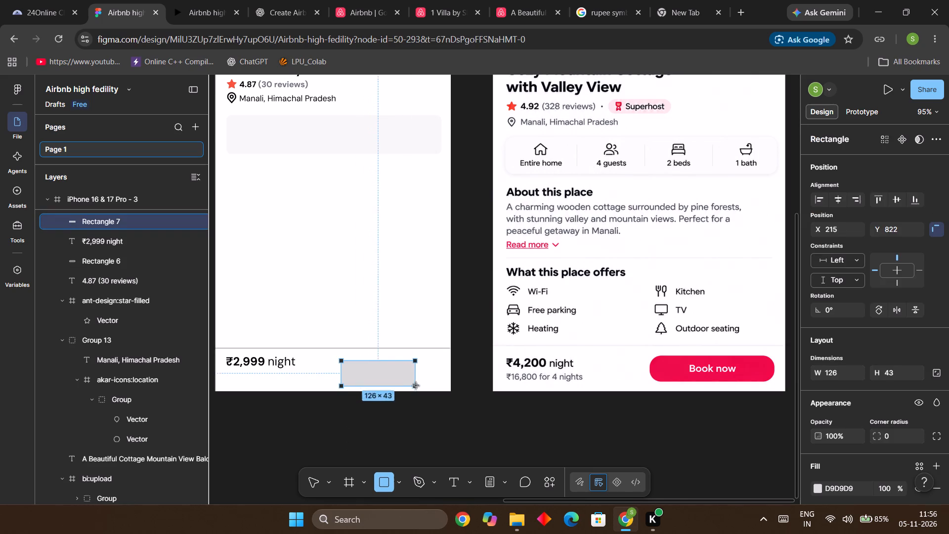
left_click_drag(416, 386, 441, 382)
left_click_drag(409, 368, 410, 363)
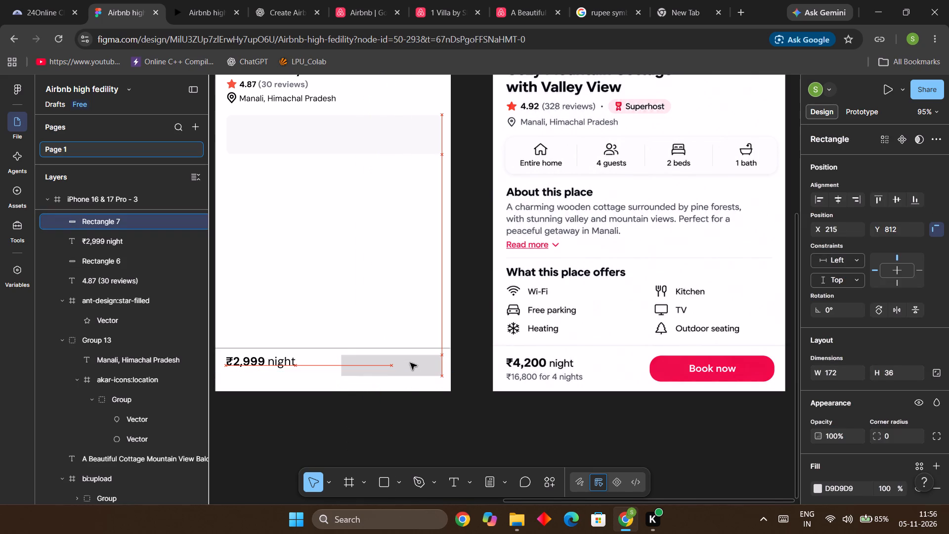
left_click_drag(410, 363, 411, 363)
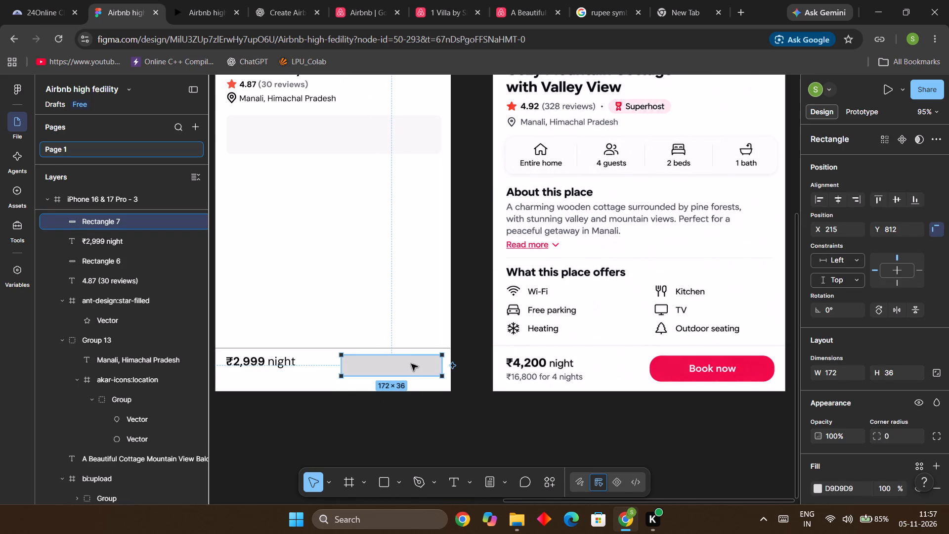
left_click(411, 364)
Set the corner radius of the bottom-bar rectangle to 20.
left_click(898, 434)
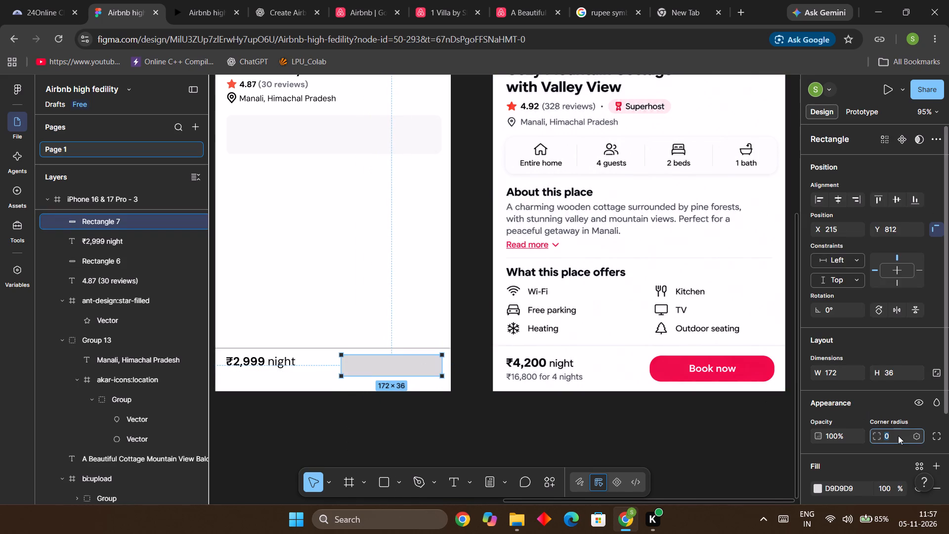
type("10")
key("Return")
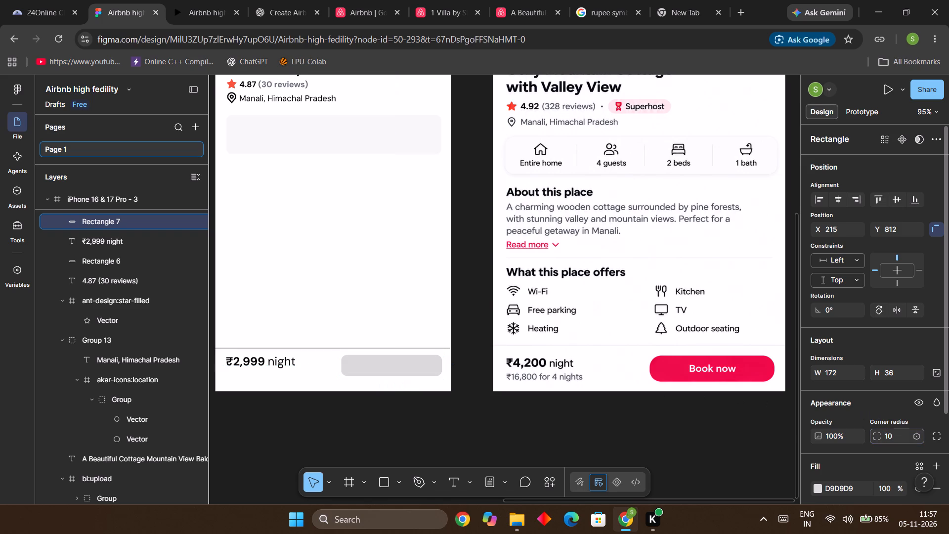
left_click(898, 436)
type("20")
key("Return")
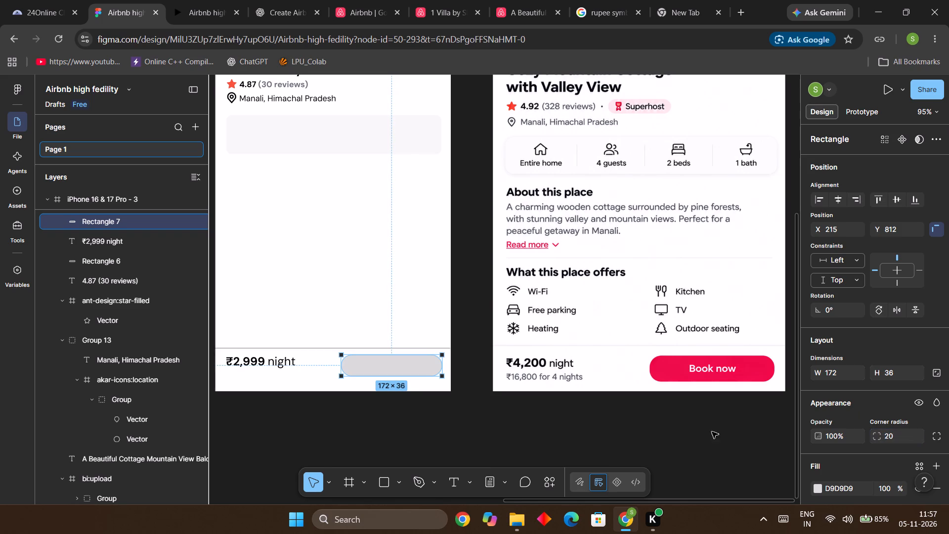
Increase the height of the rounded bottom-bar rectangle to 46, keeping its width at 172.
left_click_drag(442, 375, 443, 379)
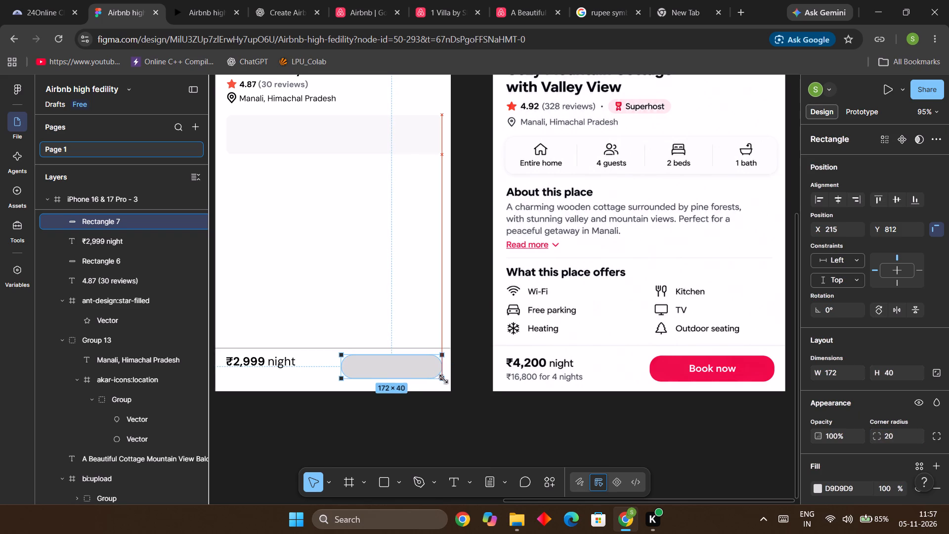
left_click_drag(443, 379, 443, 382)
left_click(462, 429)
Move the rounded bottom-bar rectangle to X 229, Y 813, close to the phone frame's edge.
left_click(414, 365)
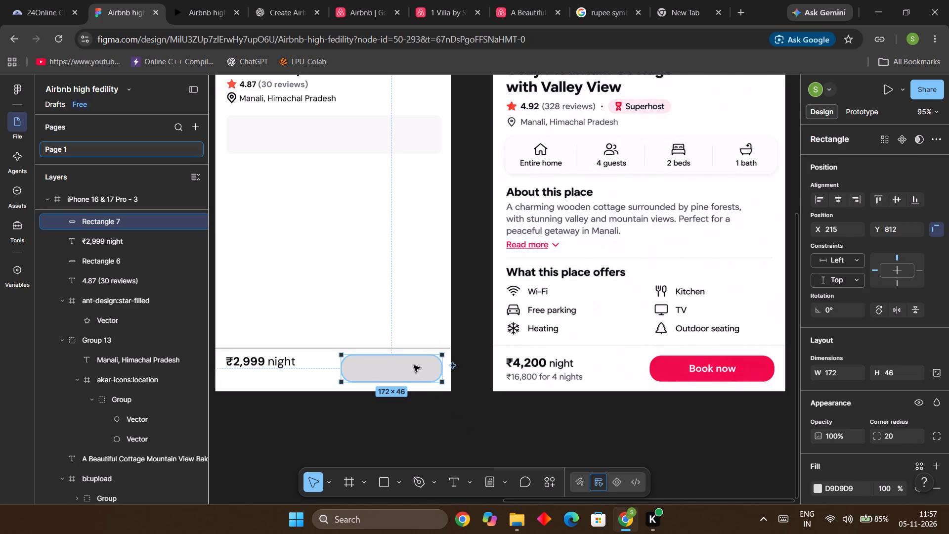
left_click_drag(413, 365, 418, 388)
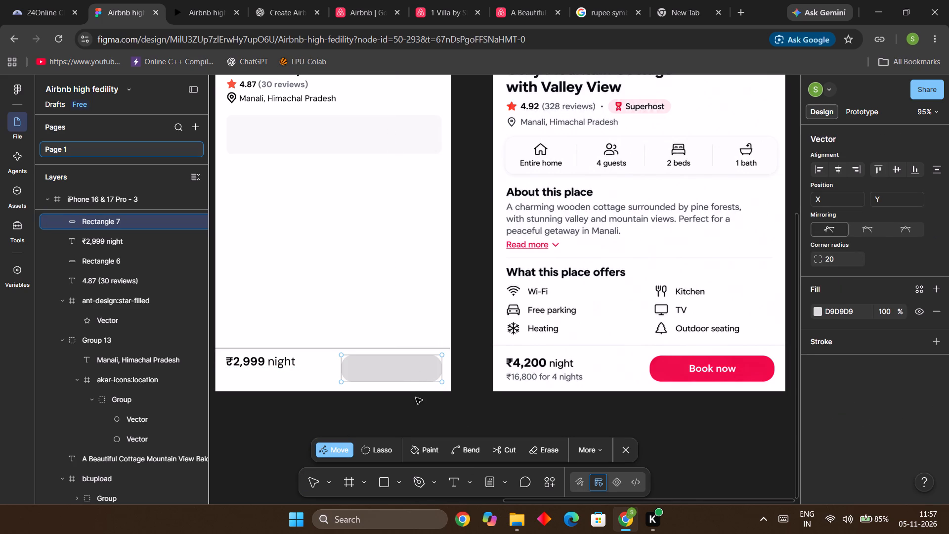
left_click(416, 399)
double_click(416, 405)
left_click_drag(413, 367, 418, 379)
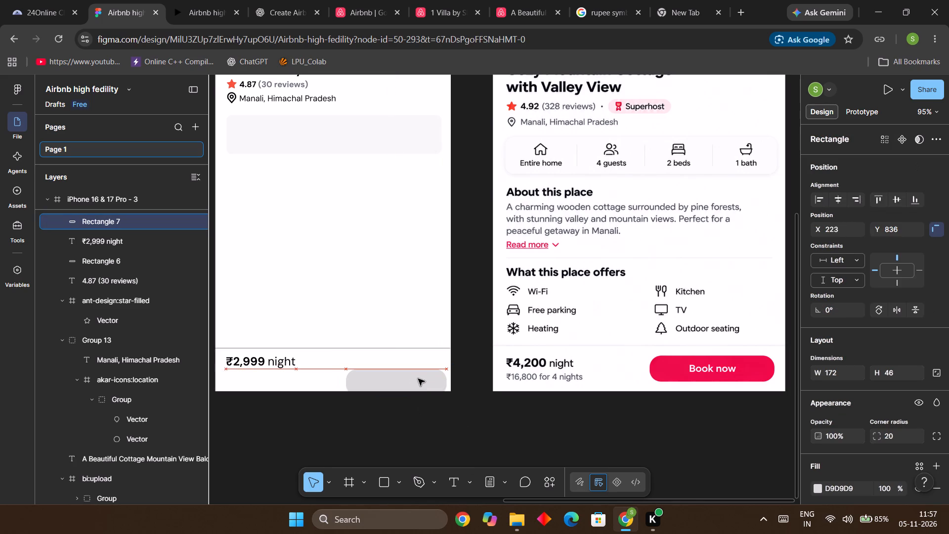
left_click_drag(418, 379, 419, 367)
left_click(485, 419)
Nudge the "₹2,999 night" text slightly down in the bottom bar.
left_click(281, 366)
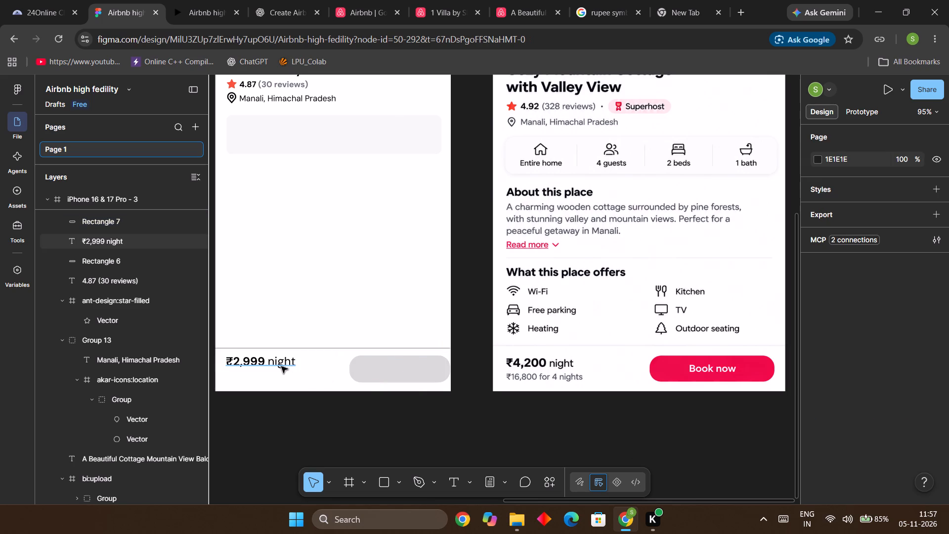
key("Down")
left_click(412, 436)
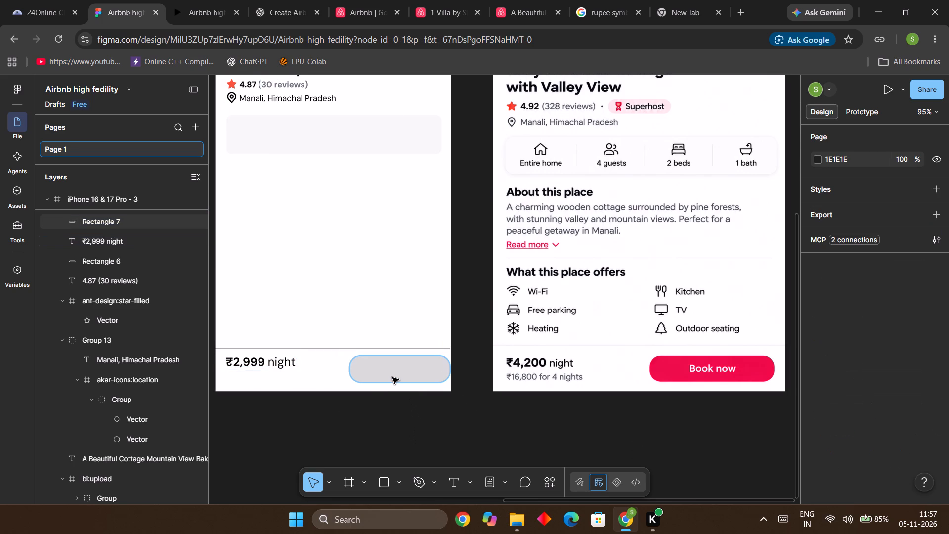
Move the rounded bottom-bar rectangle to X 215, Y 814, in line with the edge of the card above.
left_click(392, 376)
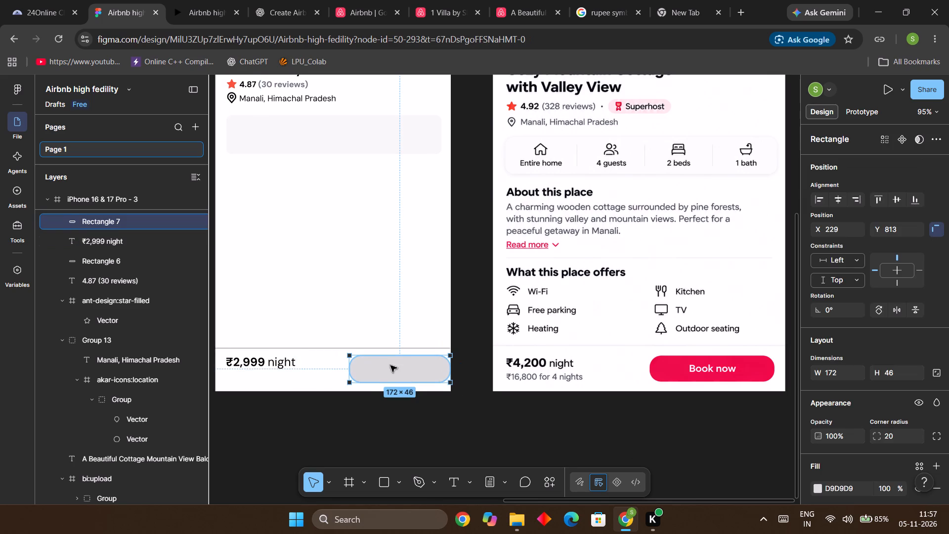
left_click_drag(399, 367, 393, 368)
left_click(452, 409)
Fill the rounded bottom-bar rectangle with pink-red EC0A4D, sampled from the reference screen's "Book now" button.
key("Left")
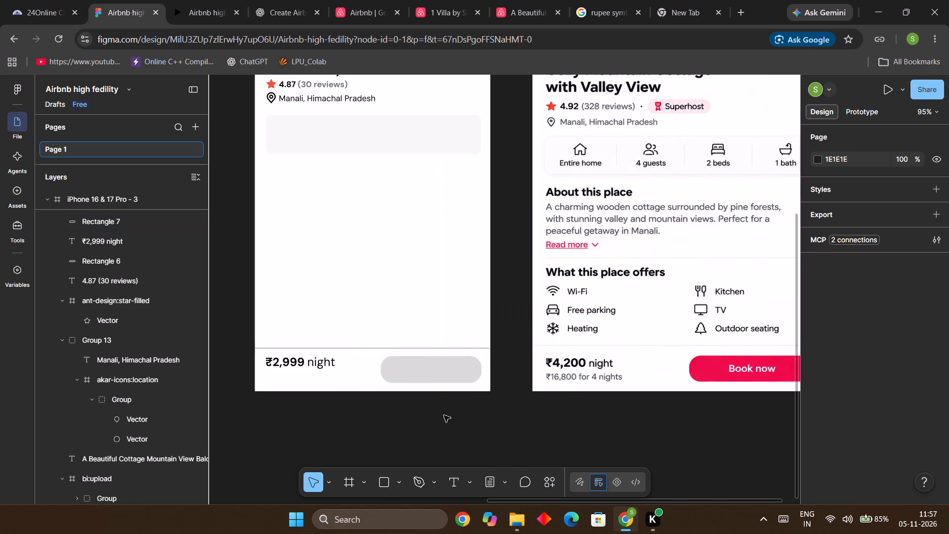
key("Right")
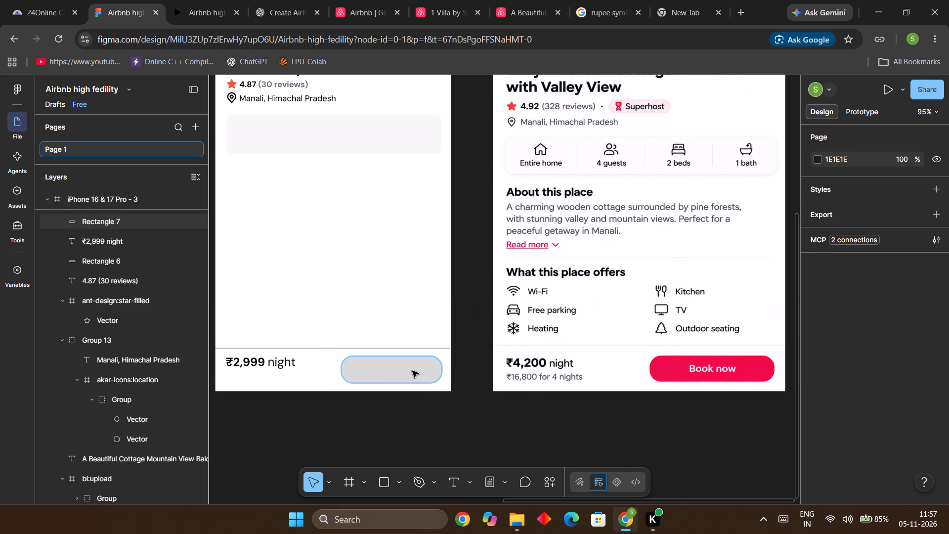
left_click(412, 370)
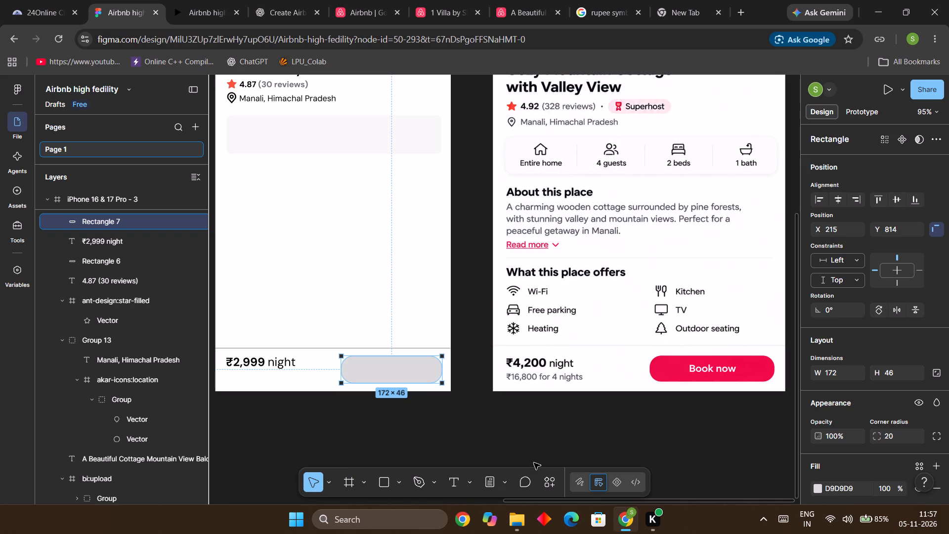
left_click(816, 486)
left_click(664, 373)
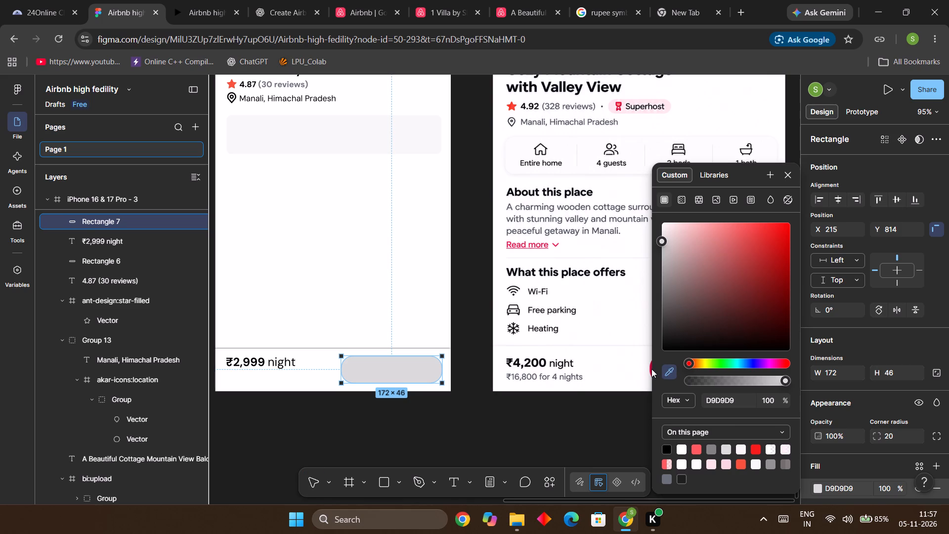
left_click(650, 369)
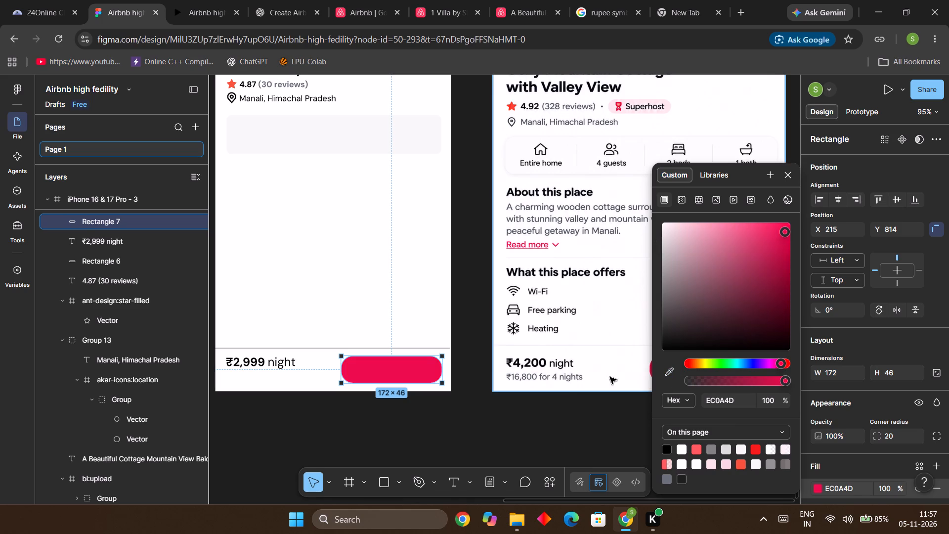
left_click(555, 421)
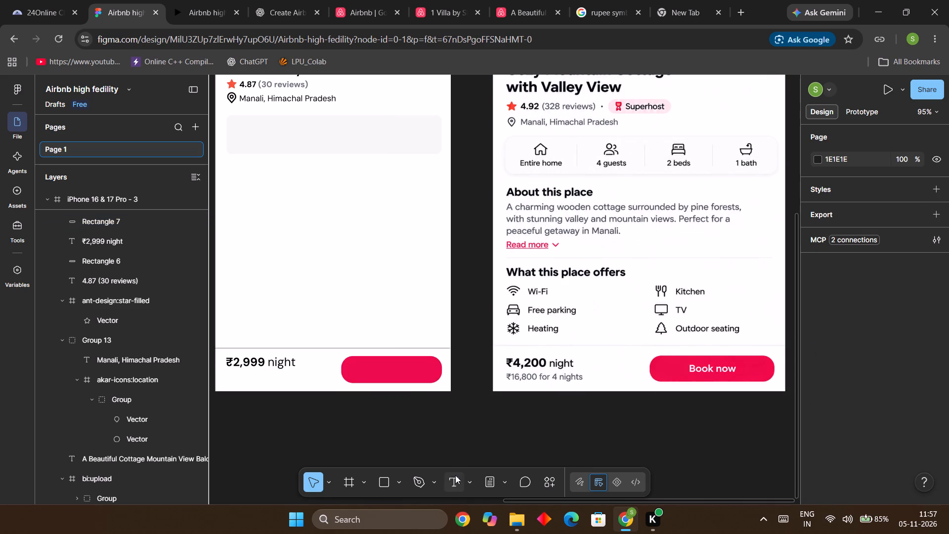
Add a "Book now" text in DM Sans size 20 on the empty canvas below the phone frame.
left_click(454, 476)
left_click(391, 411)
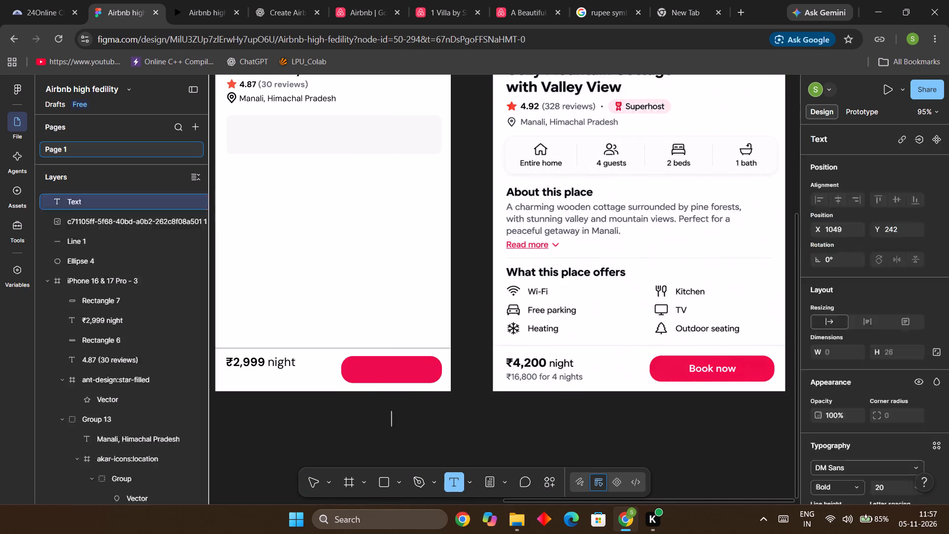
key("shift+b")
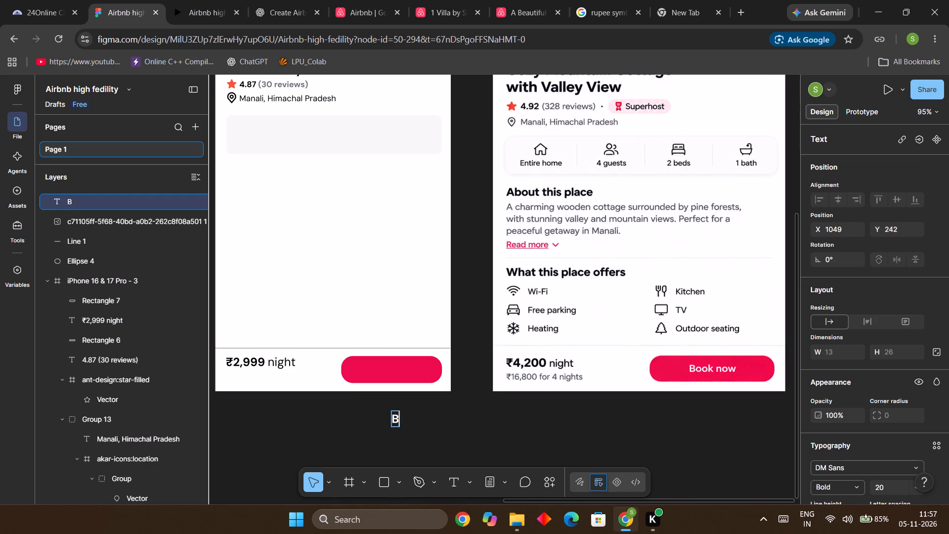
type("ook now")
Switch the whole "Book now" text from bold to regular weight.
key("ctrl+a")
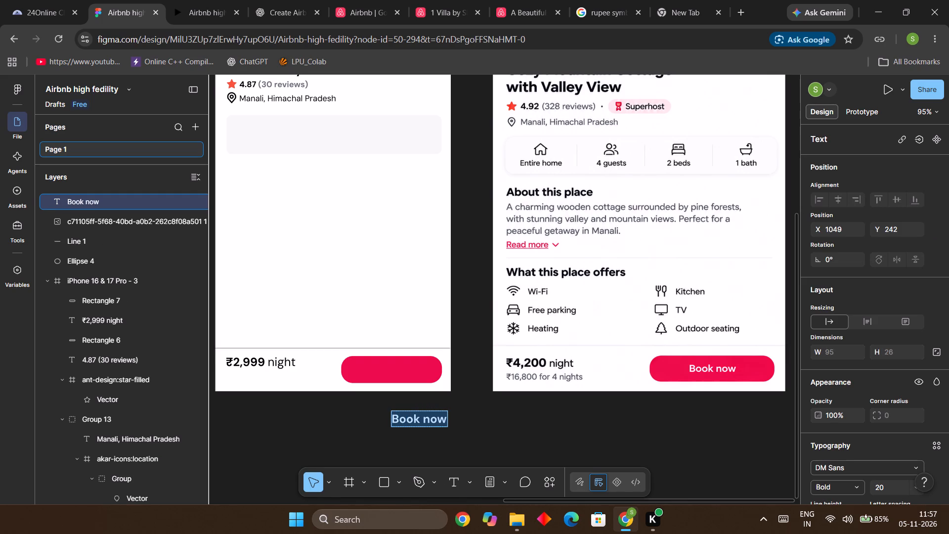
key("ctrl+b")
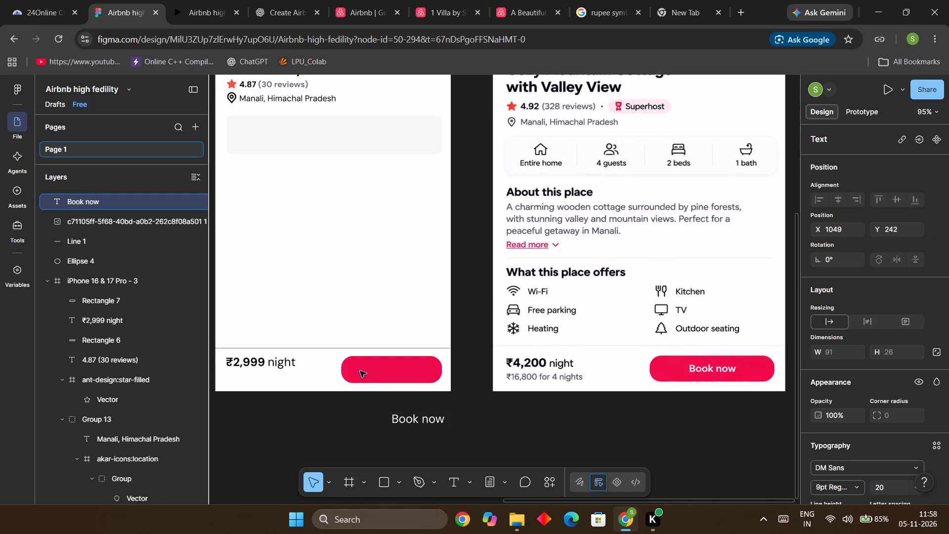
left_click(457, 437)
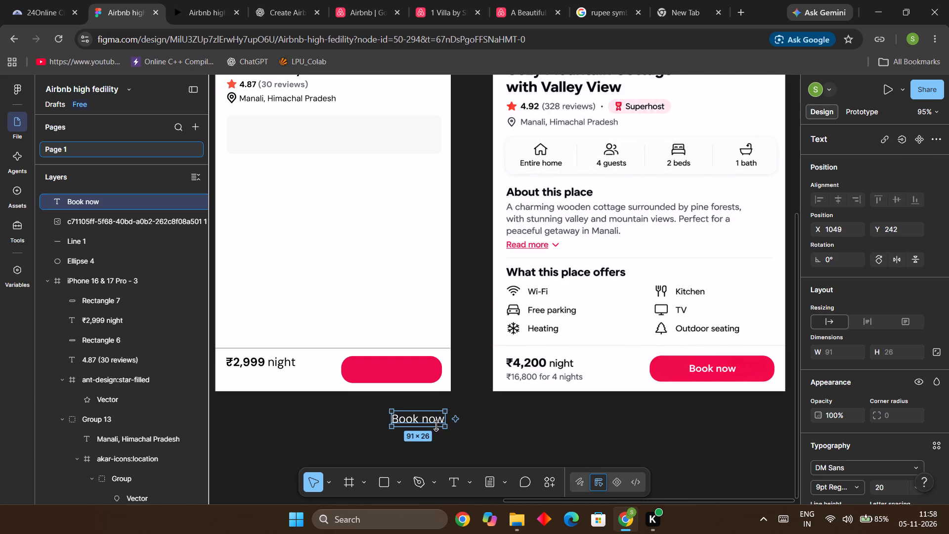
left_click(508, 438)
Move the "Book now" text onto the pink-red button at X 255, Y 824, centred within it.
left_click(432, 426)
left_click_drag(424, 421, 413, 397)
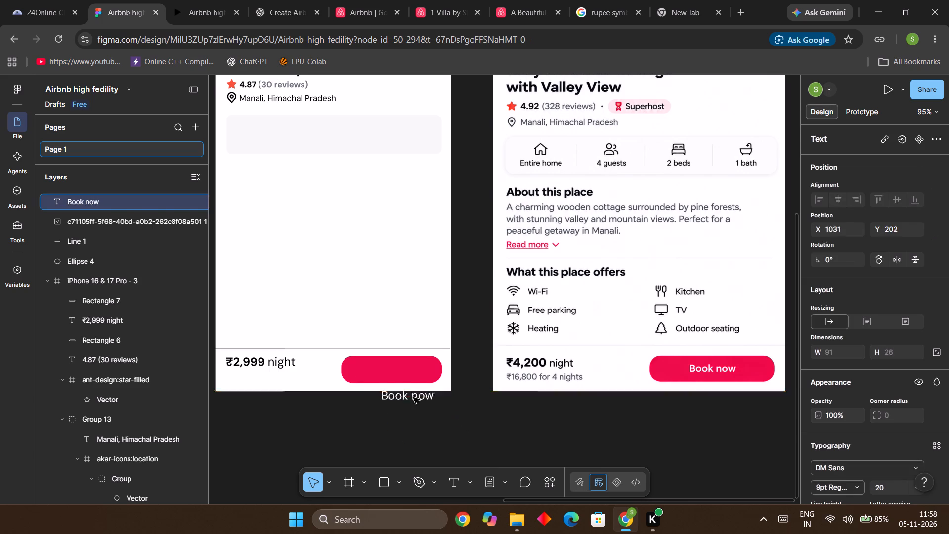
left_click_drag(413, 397, 402, 370)
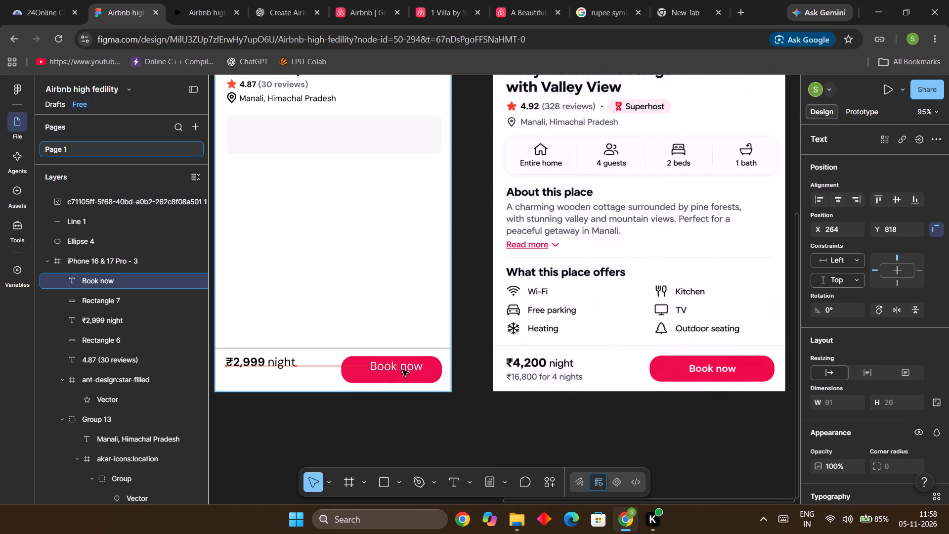
left_click_drag(402, 370, 402, 374)
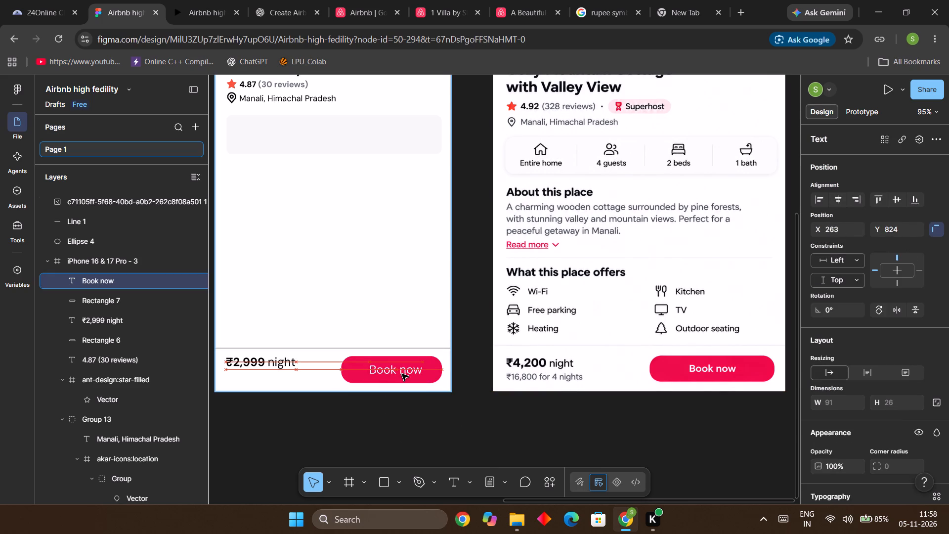
left_click_drag(402, 374, 396, 374)
left_click(492, 432)
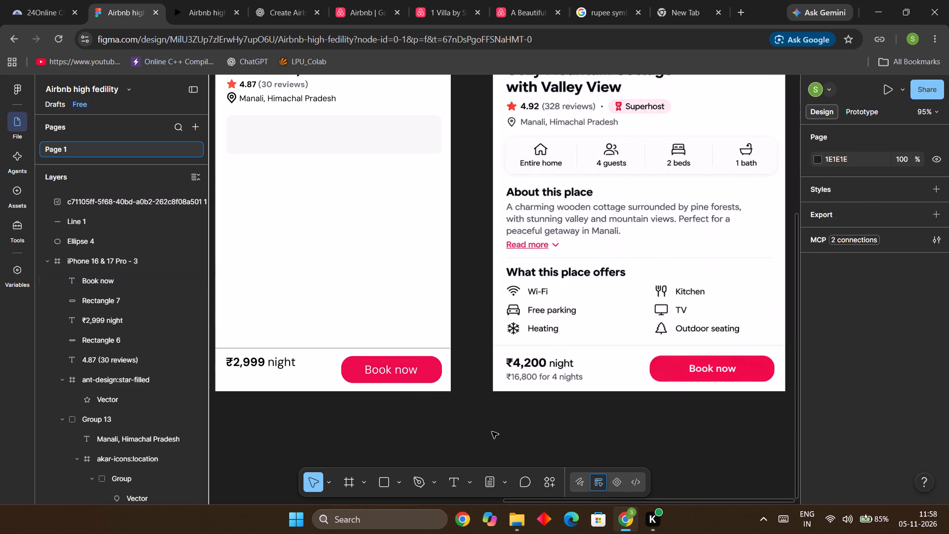
Make the "Book now" text on the pink-red button bold.
left_click(403, 375)
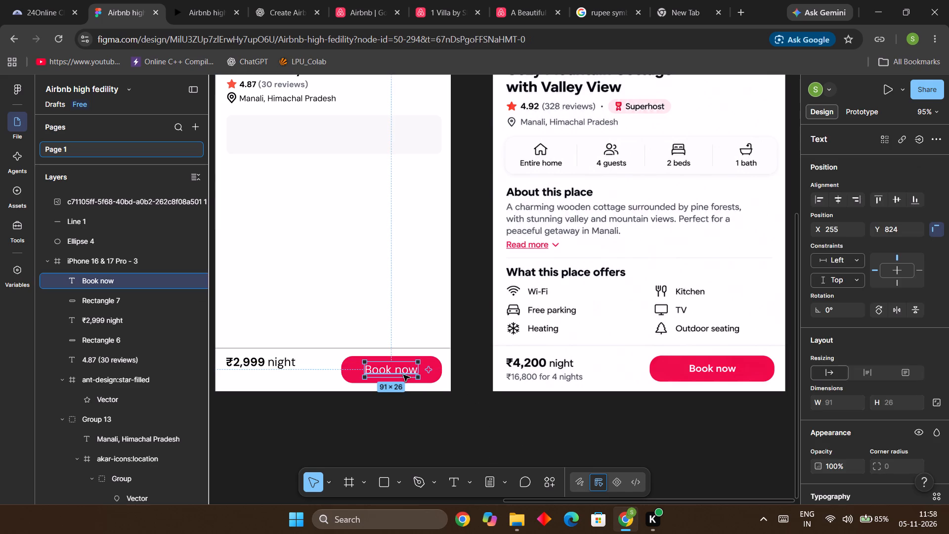
key("ctrl+a")
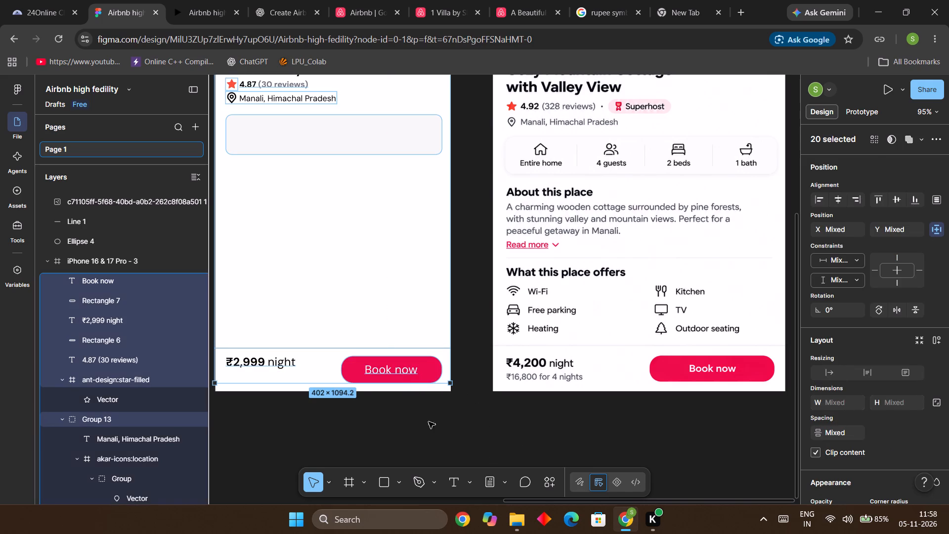
key("Escape")
left_click(392, 376)
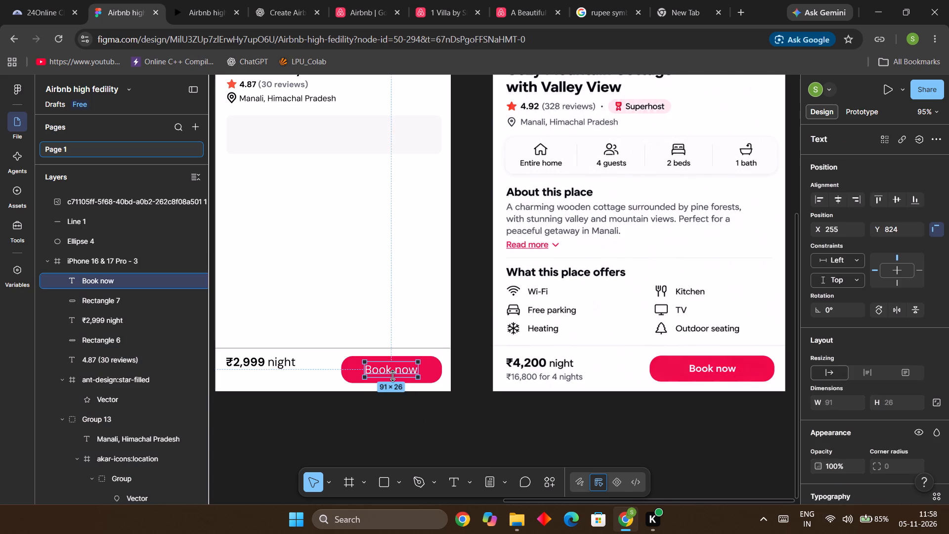
double_click(396, 373)
key("ctrl+b")
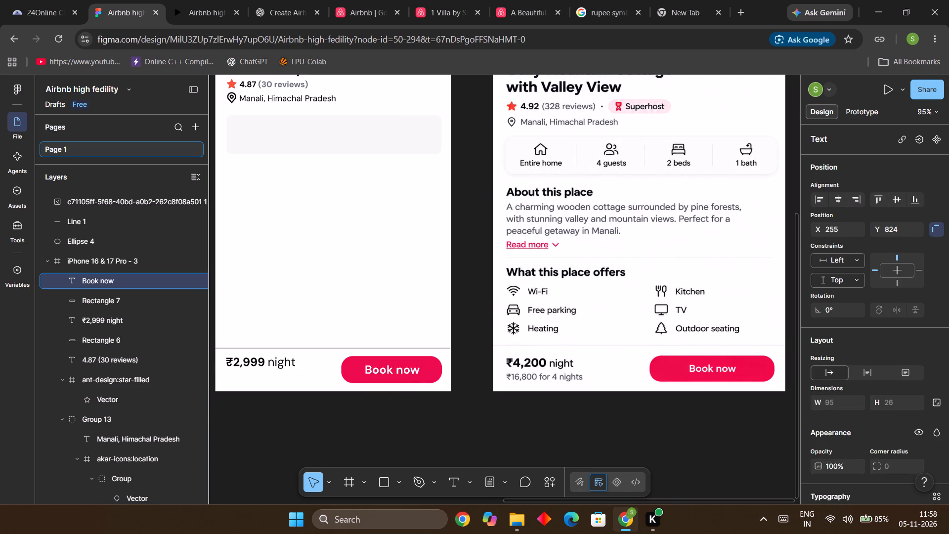
left_click(434, 402)
left_click(437, 406)
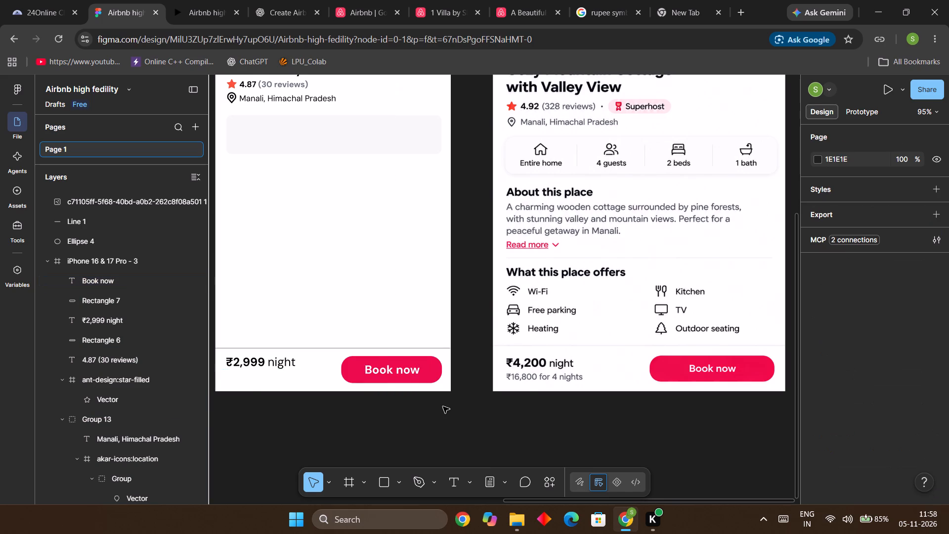
Compare the property detail screen's layout and bottom bar with the reference screen beside it.
key("Left")
key("Right")
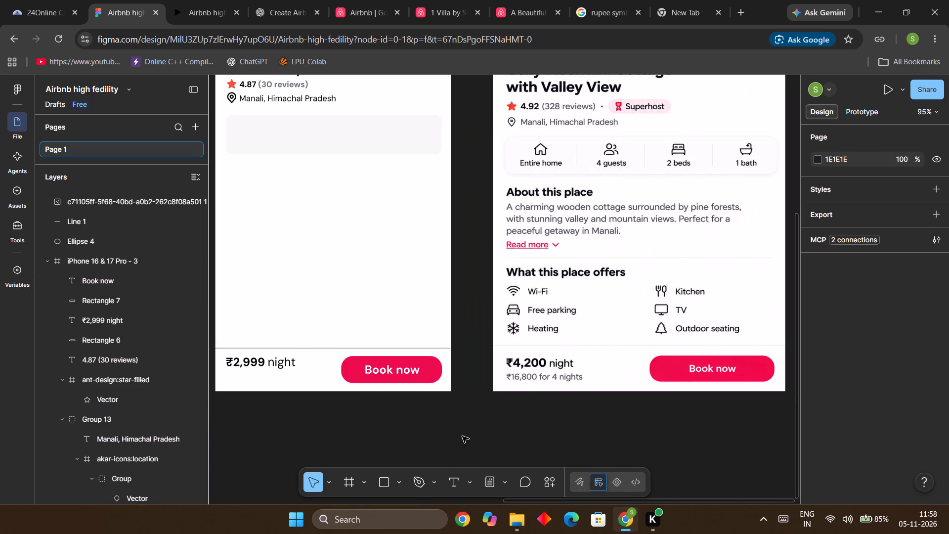
left_click(468, 433)
scroll(468, 432, "down", 3, "ctrl")
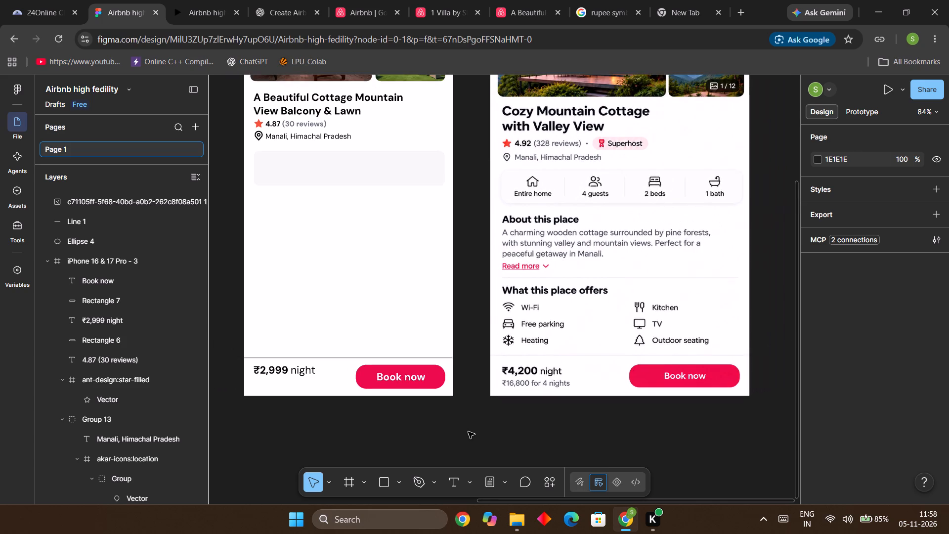
scroll(468, 432, "down", 2)
scroll(439, 426, "down", 1, "ctrl")
scroll(439, 426, "up", 1)
scroll(439, 426, "down", 4, "ctrl")
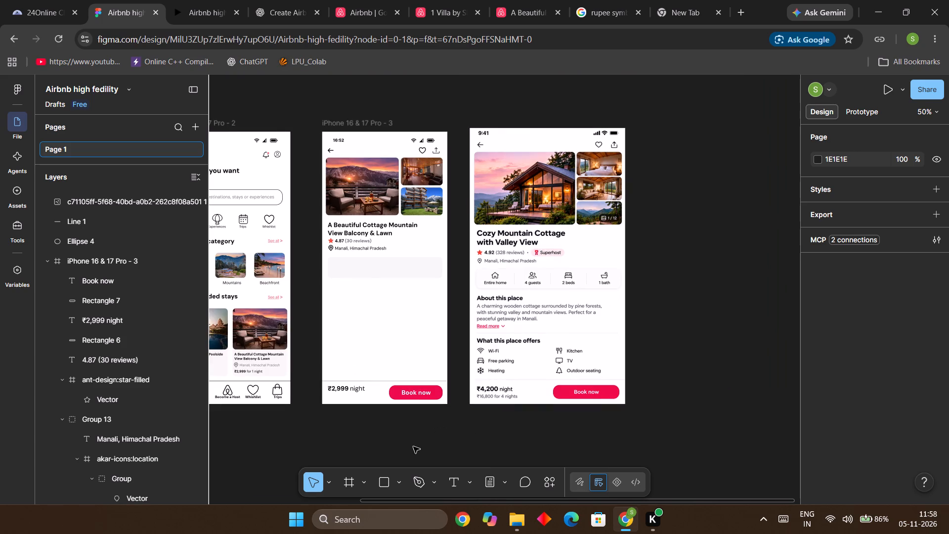
scroll(393, 437, "up", 5, "ctrl")
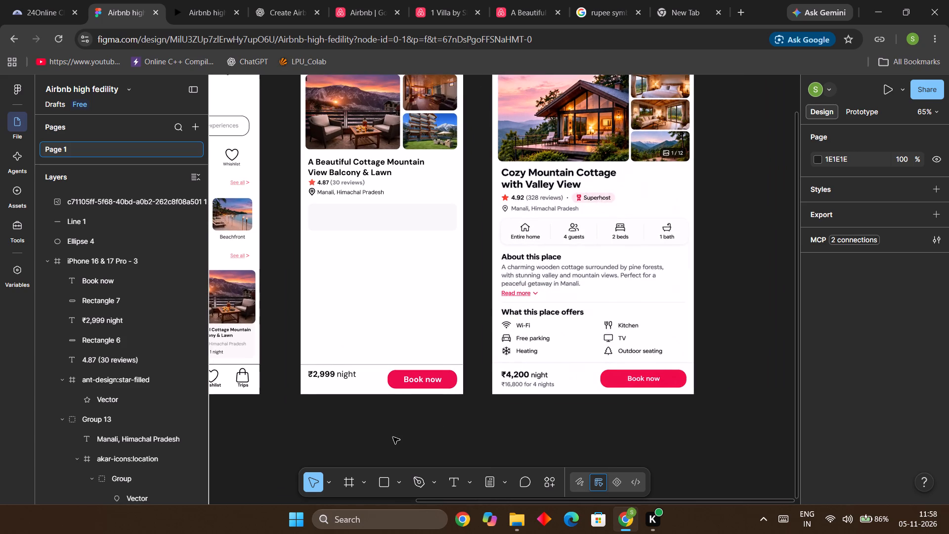
Add a bold DM Sans text "₹11,996 for 4 nights" on the empty canvas just below the property detail frame.
key("Left")
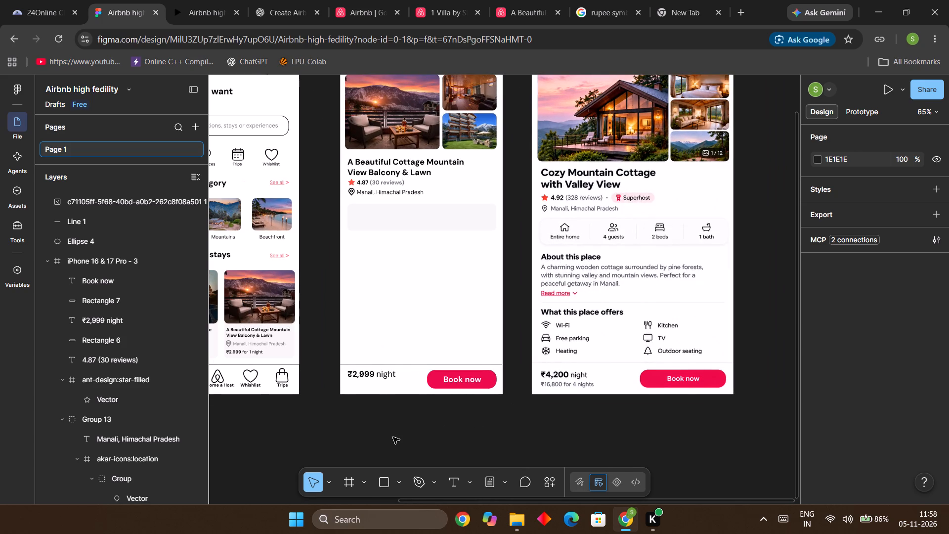
scroll(391, 437, "up", 5, "ctrl")
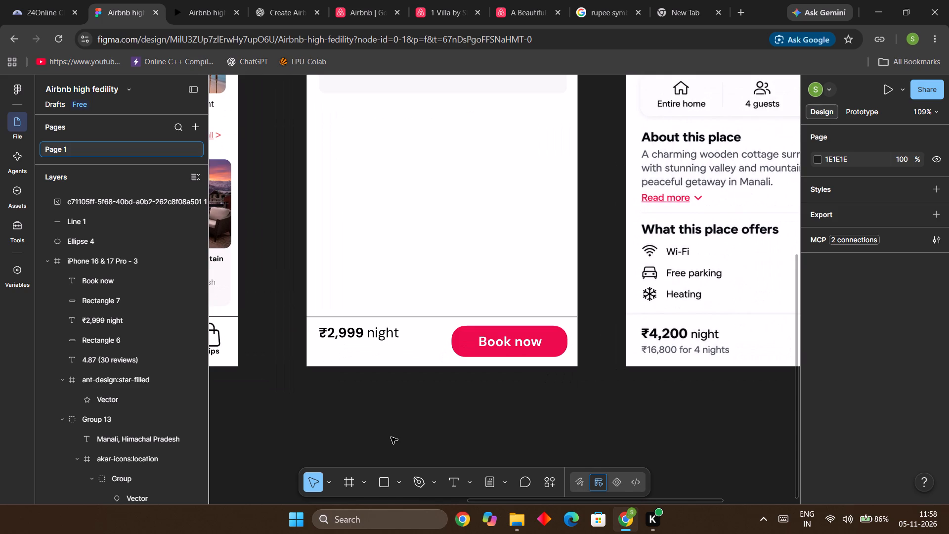
left_click(452, 479)
left_click(363, 373)
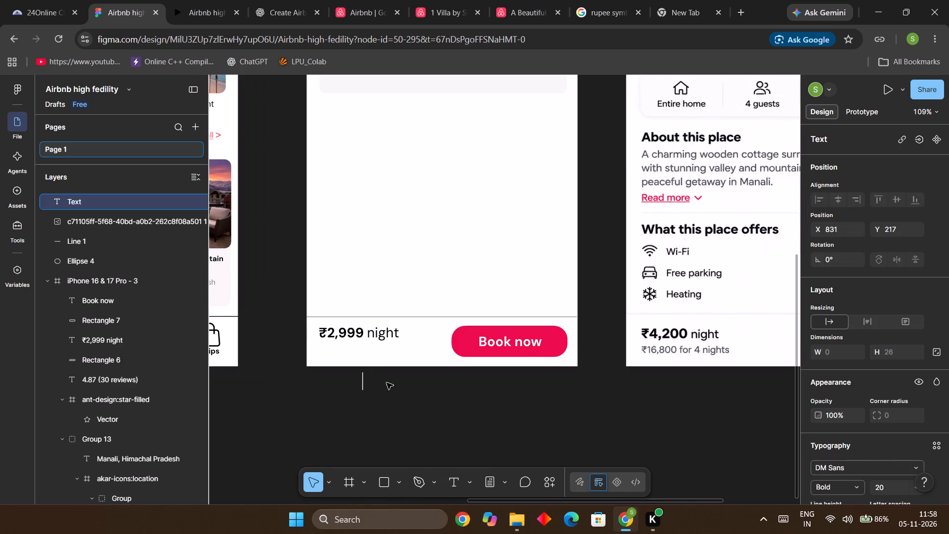
key("ctrl+v")
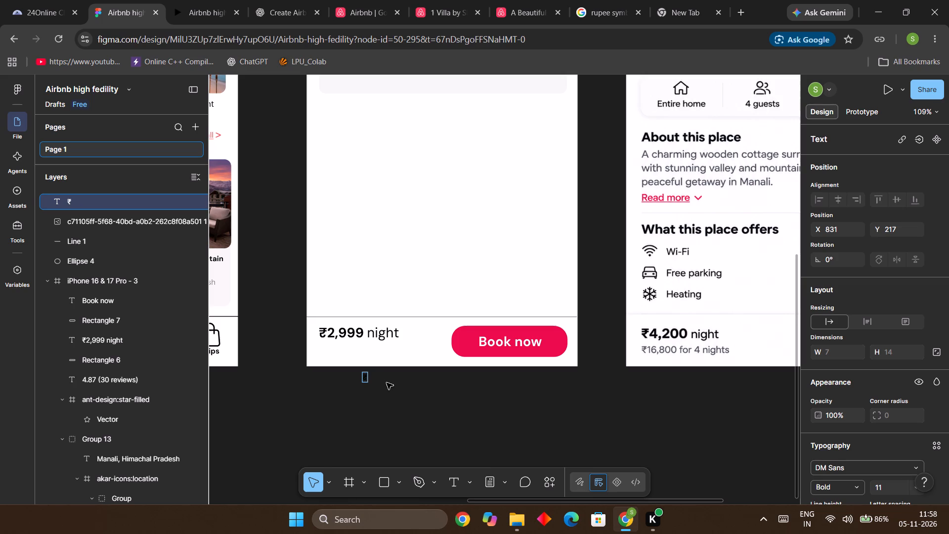
type("11")
key("comma")
type("99")
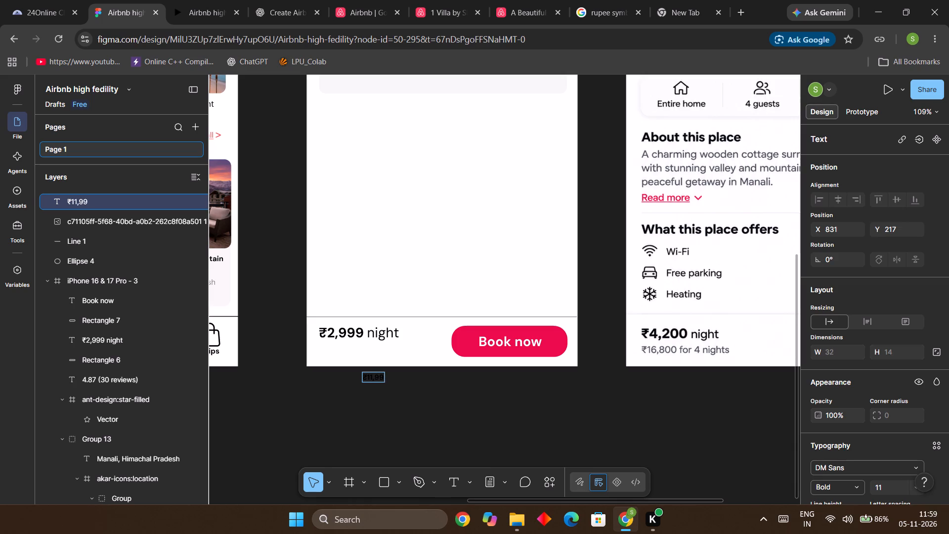
key("6")
key("space")
type("for")
key("space")
type("4 nights")
left_click(390, 400)
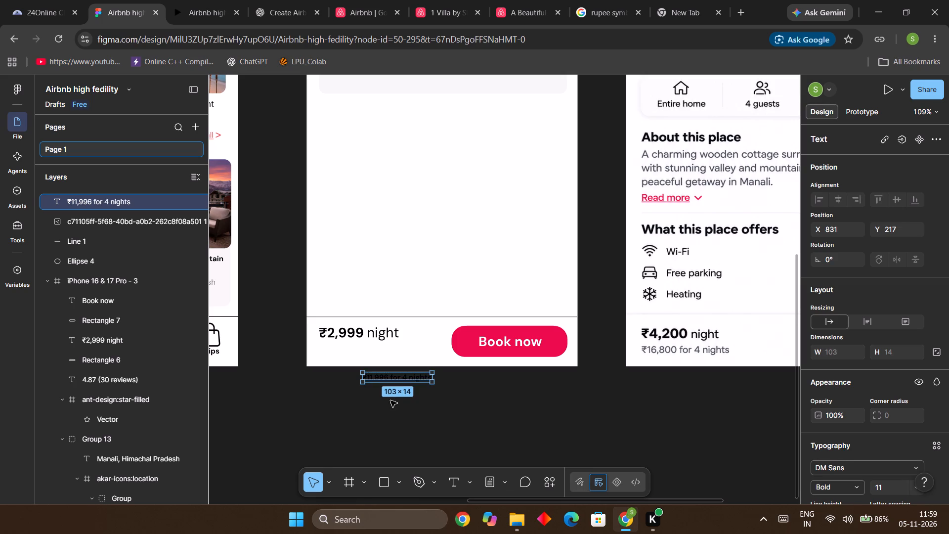
left_click(469, 396)
Move the "₹11,996 for 4 nights" text into the bottom bar beneath the ₹2,999 price, at X 18, Y 846.
left_click_drag(395, 378, 353, 354)
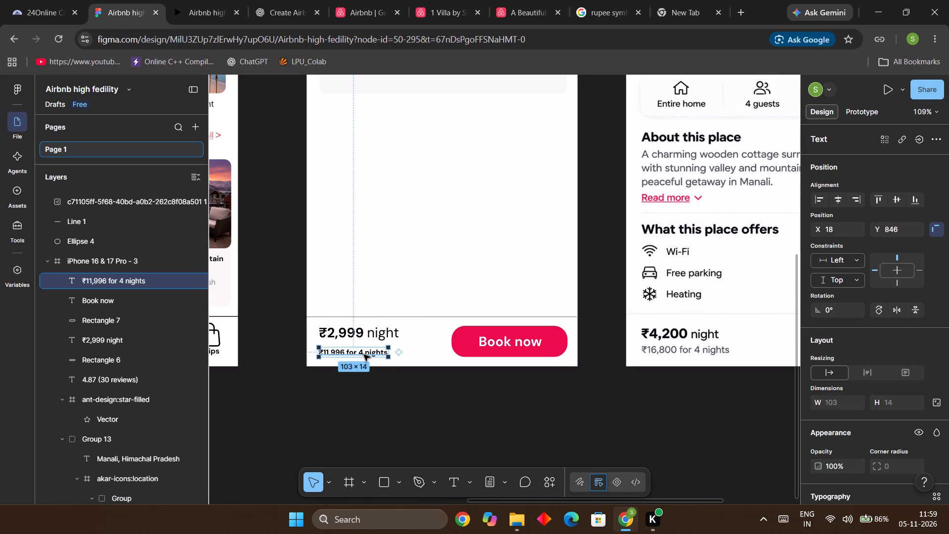
Set the "₹11,996 for 4 nights" text to size 16 and switch it from bold to regular weight.
left_click(364, 355)
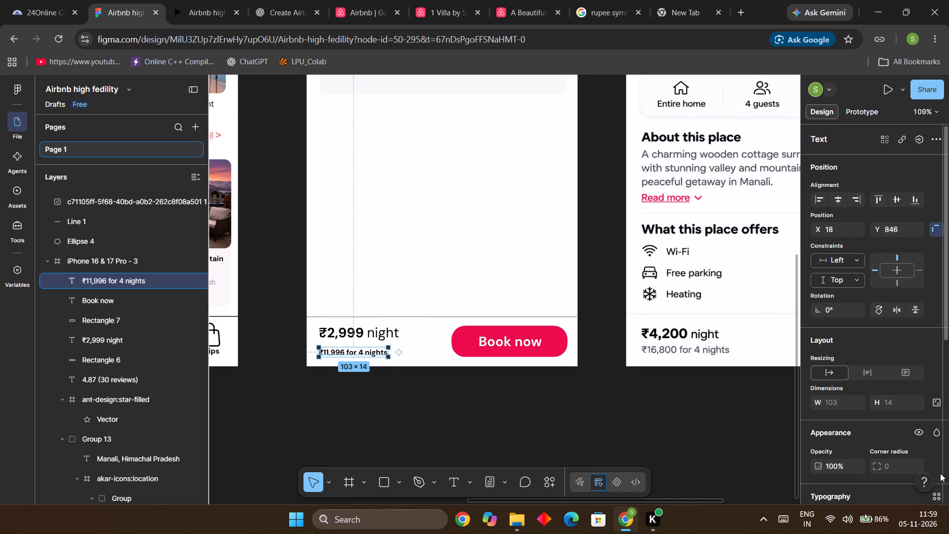
scroll(881, 444, "down", 5)
left_click(915, 266)
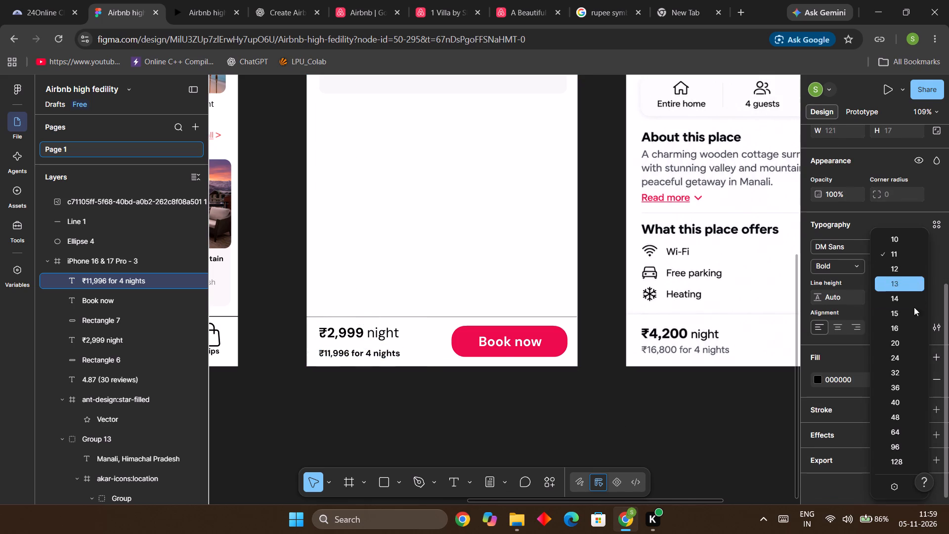
left_click(913, 335)
double_click(383, 355)
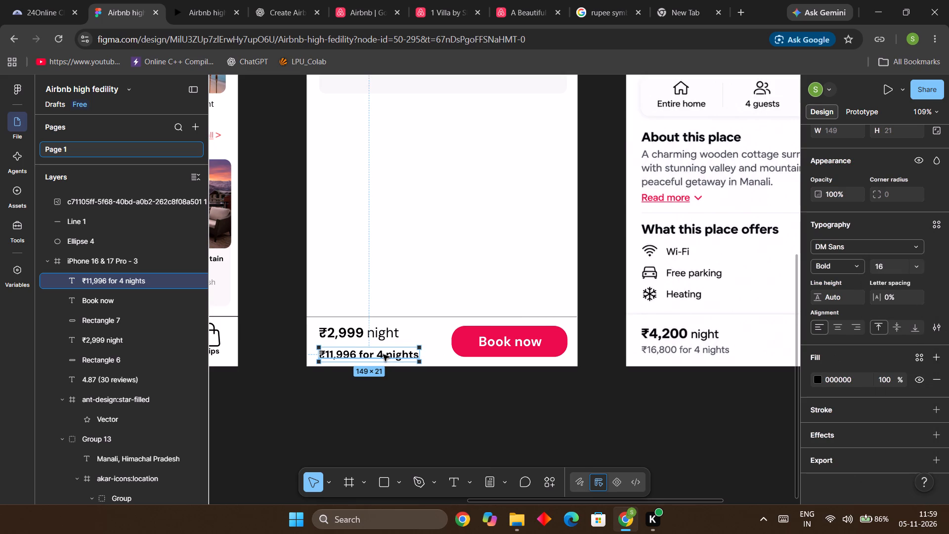
key("ctrl+b")
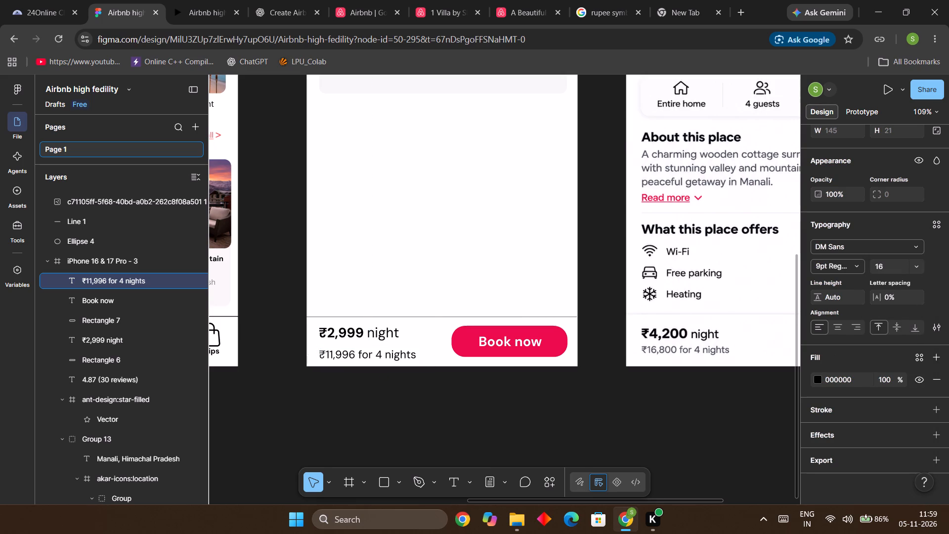
Recolour the whole "₹11,996 for 4 nights" text to grey 4B5059, sampled from the reference's "₹16,800 for 4 nights" line.
left_click(386, 356)
key("ctrl+a")
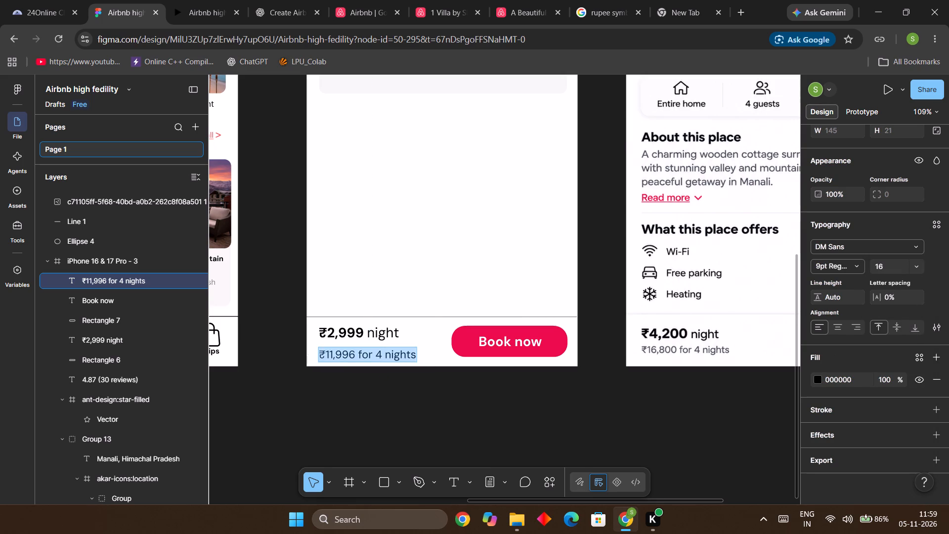
left_click(821, 383)
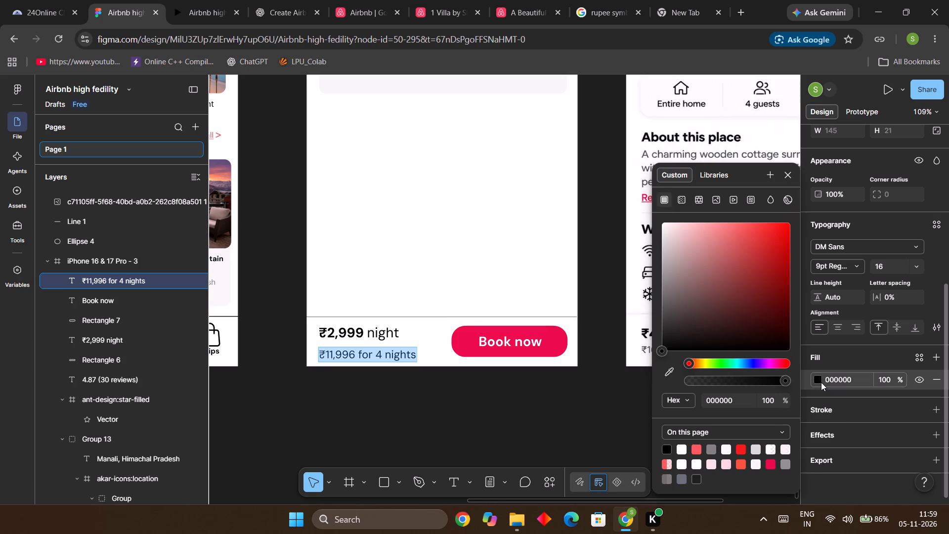
left_click(674, 373)
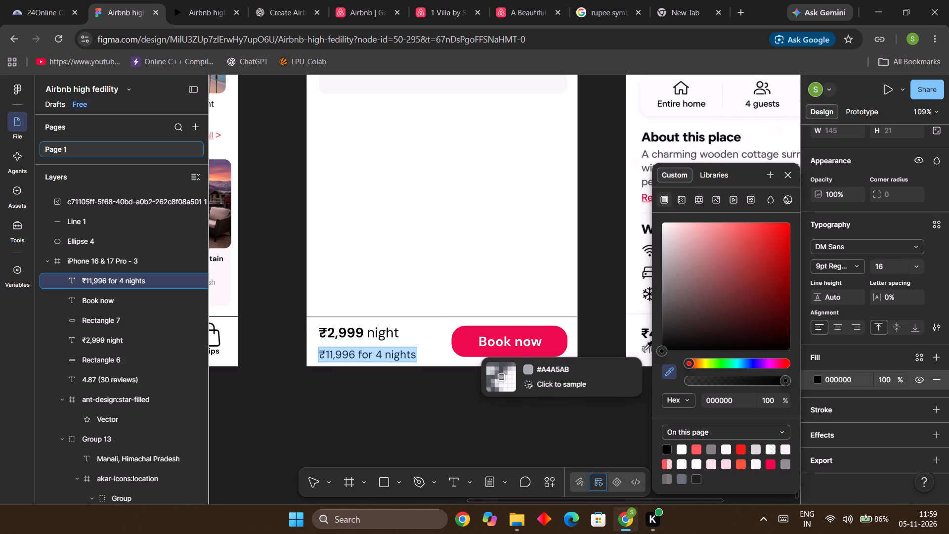
left_click(645, 349)
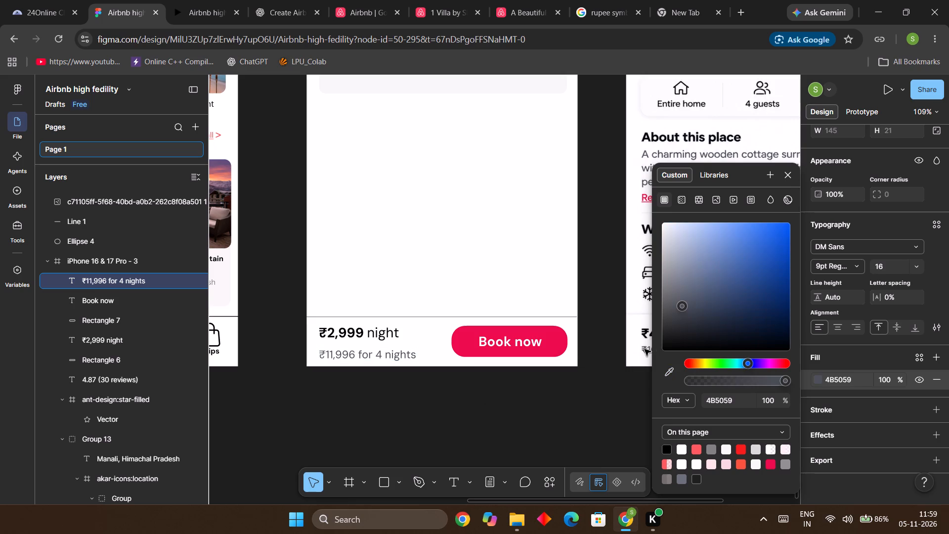
double_click(565, 399)
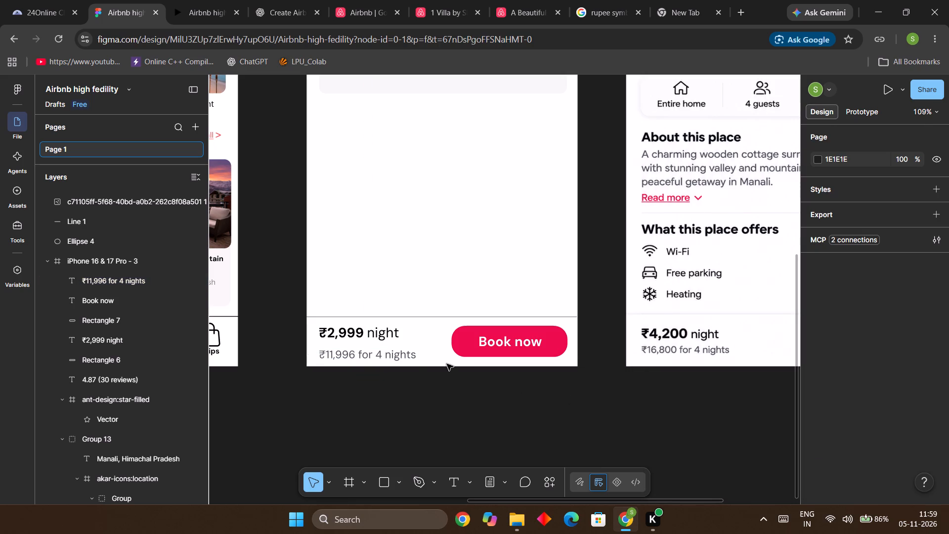
Nudge the "₹11,996 for 4 nights" text up to Y 839, closer to the price line above it.
left_click(383, 354)
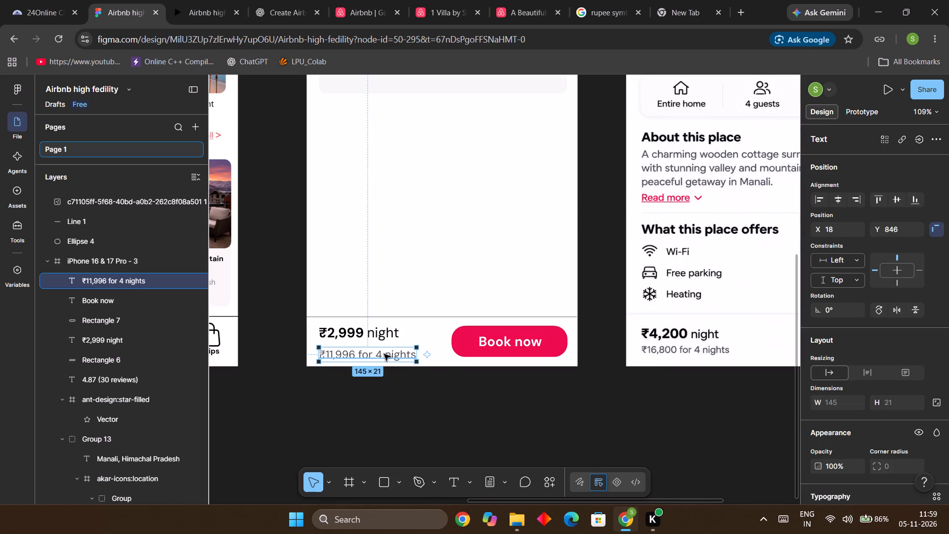
key("Up")
key("Up")
key("Up")
key("Up")
key("Up")
key("Up")
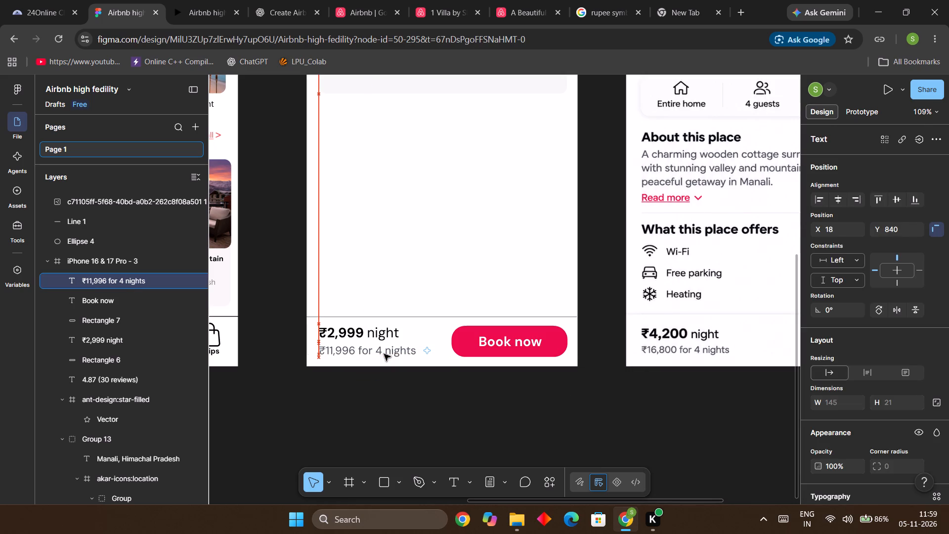
key("Up")
key("Up")
key("Down")
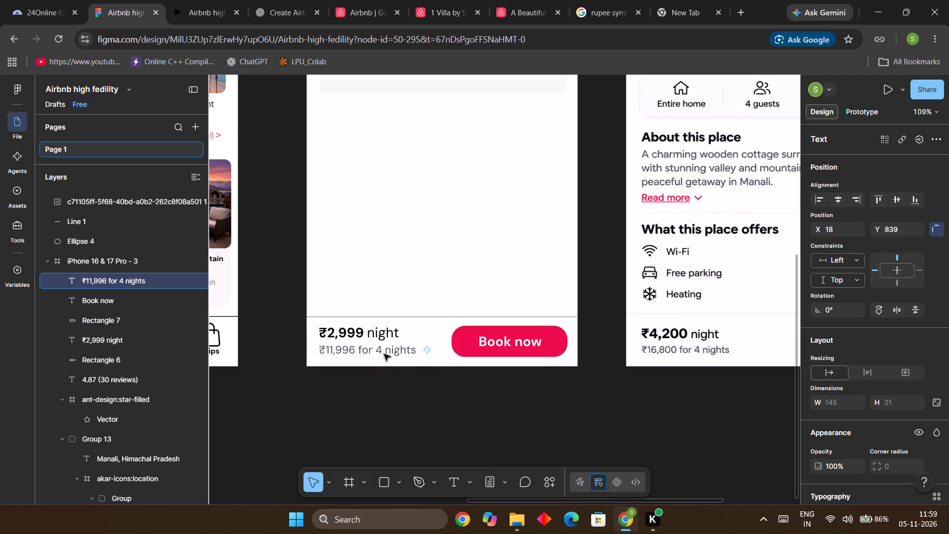
left_click(432, 387)
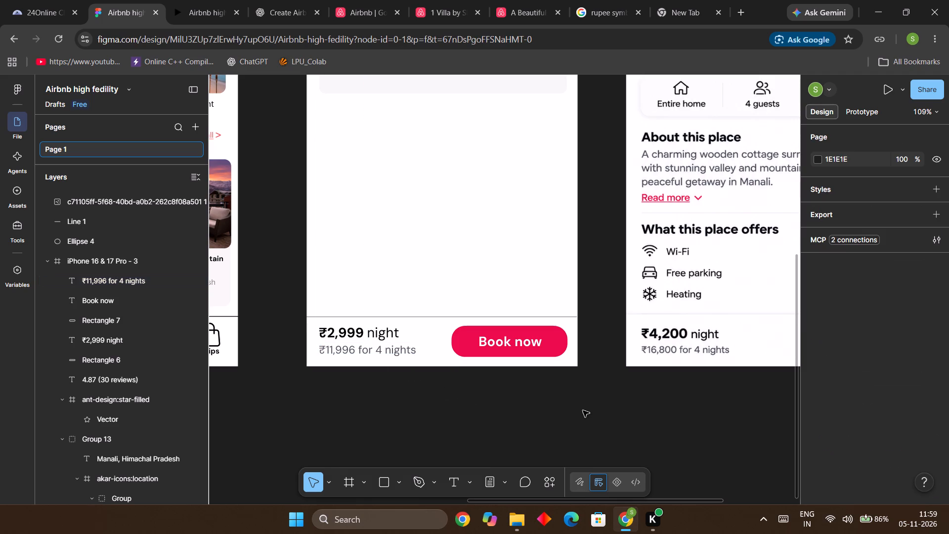
Reload the prototype preview of the property detail screen, check on it, and return to the design file.
scroll(589, 411, "down", 6, "ctrl")
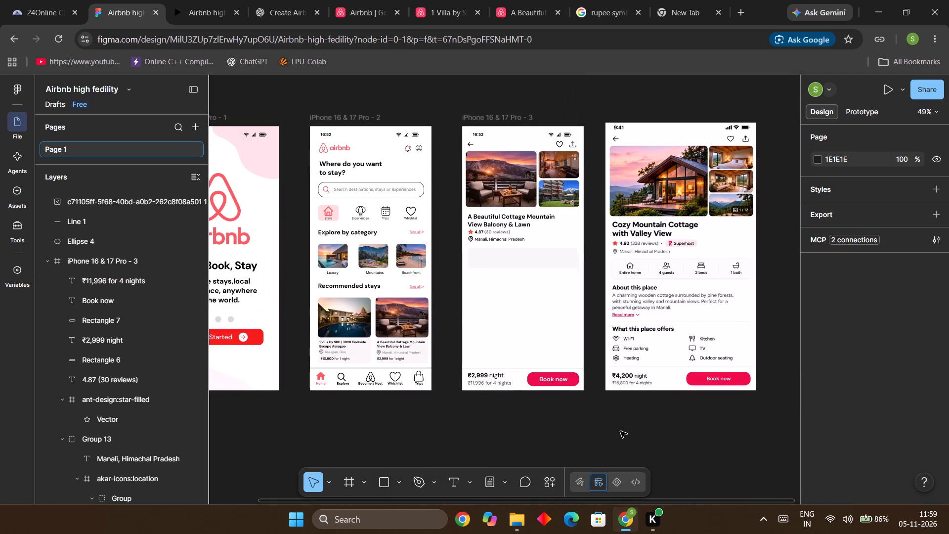
scroll(620, 431, "up", 1, "ctrl")
left_click(215, 0)
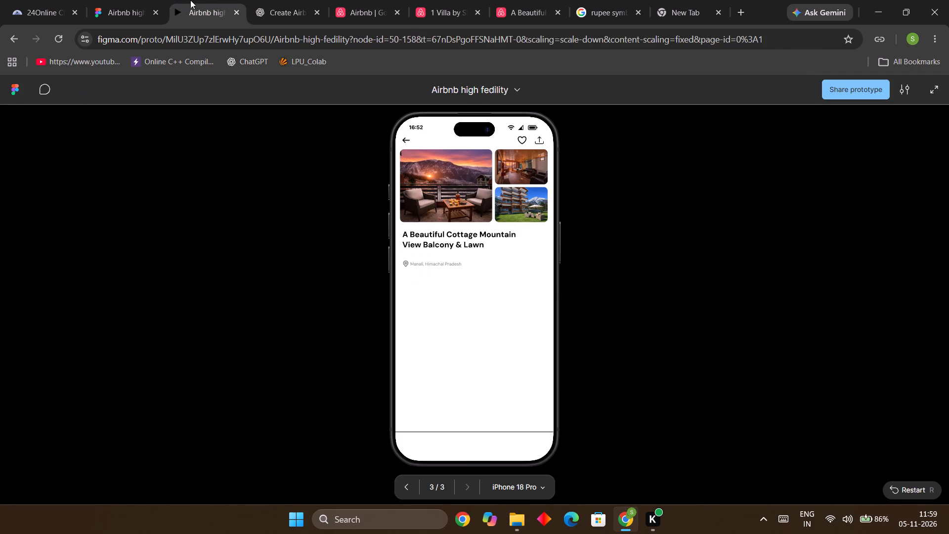
left_click(64, 39)
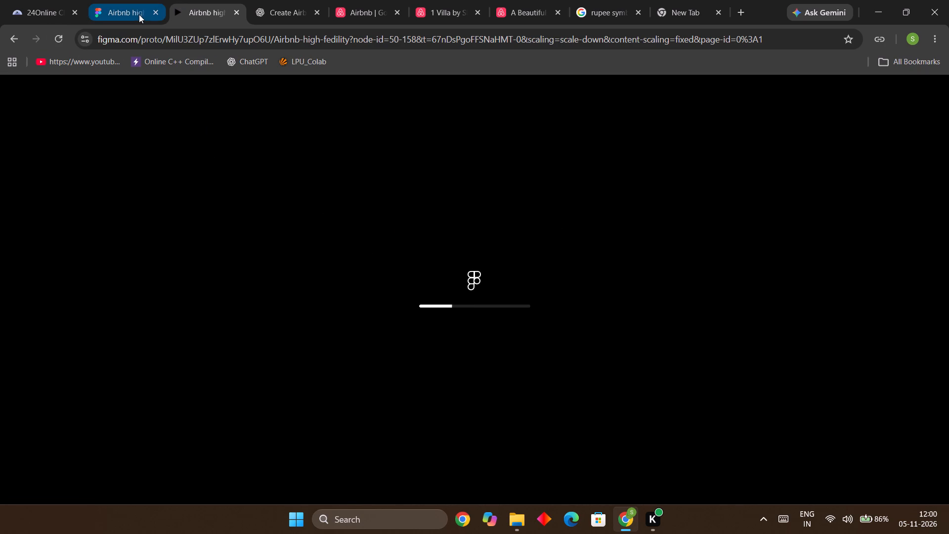
left_click(139, 14)
left_click(216, 0)
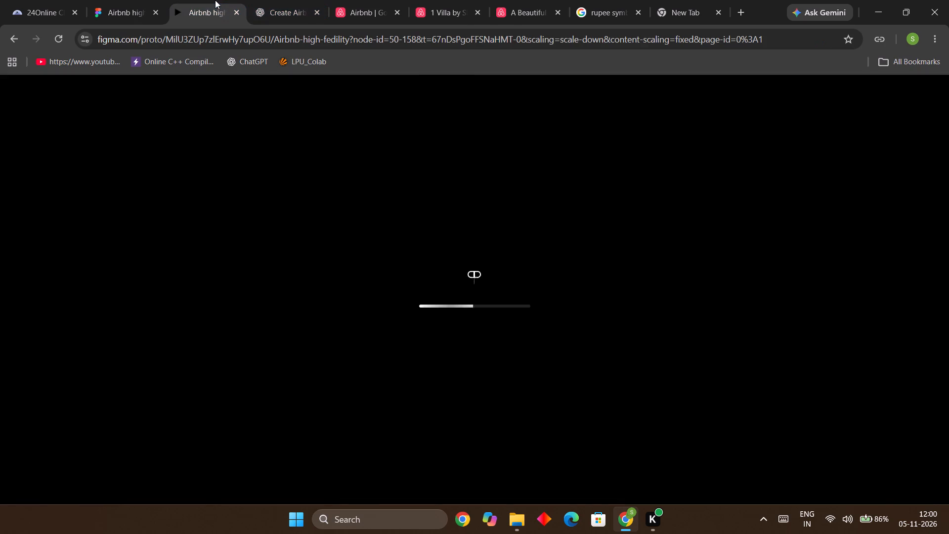
left_click(123, 0)
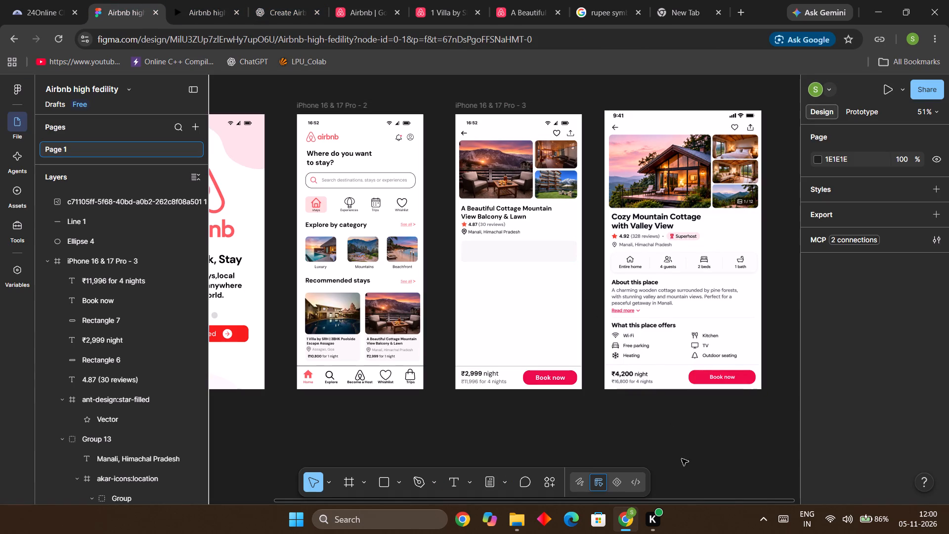
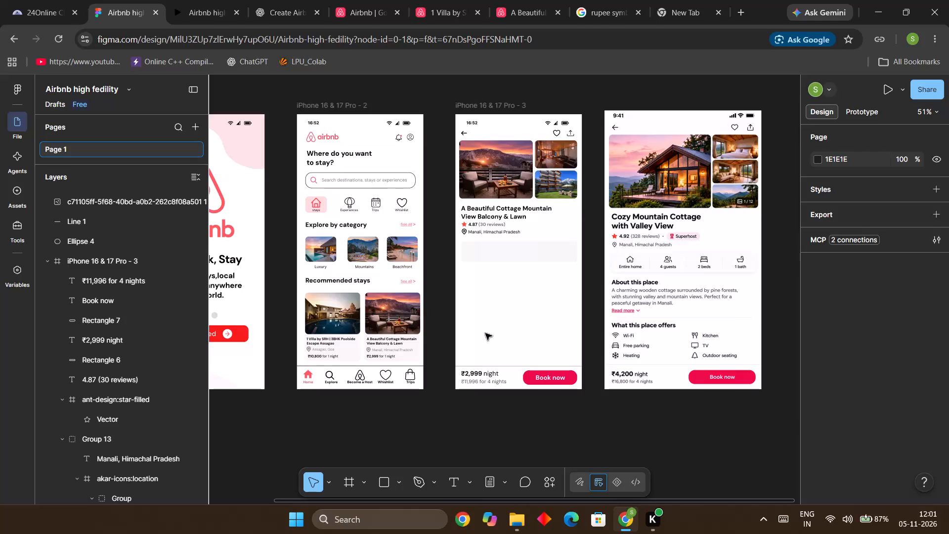
Add the heading text "About this place" in the empty area below the grey box on the iPhone 16 & 17 Pro - 3 screen.
scroll(485, 333, "up", 2, "ctrl")
scroll(494, 323, "up", 4)
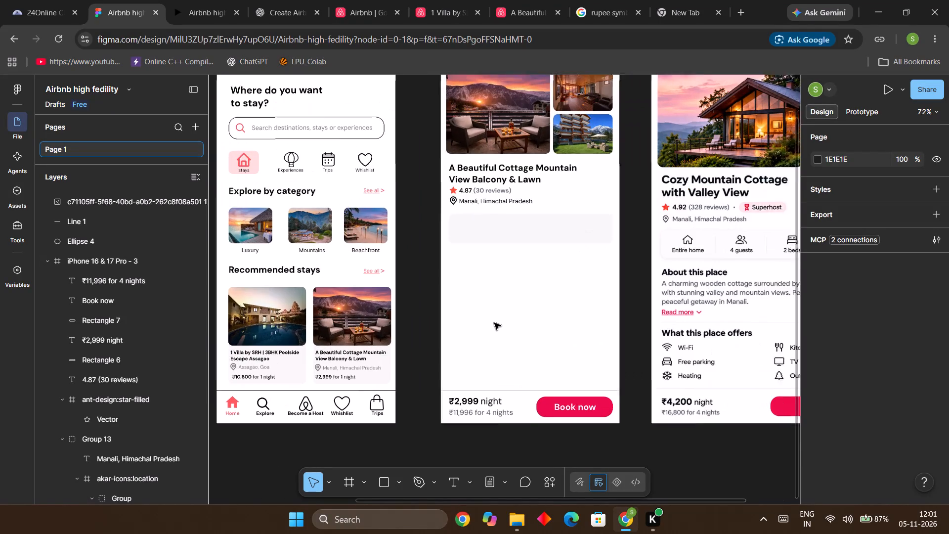
left_click(499, 318)
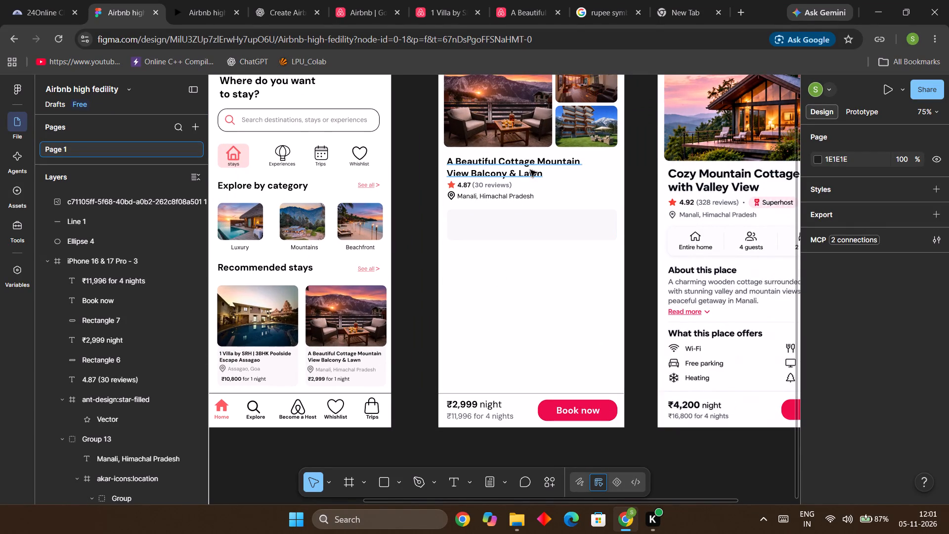
left_click(534, 164)
scroll(905, 426, "down", 2)
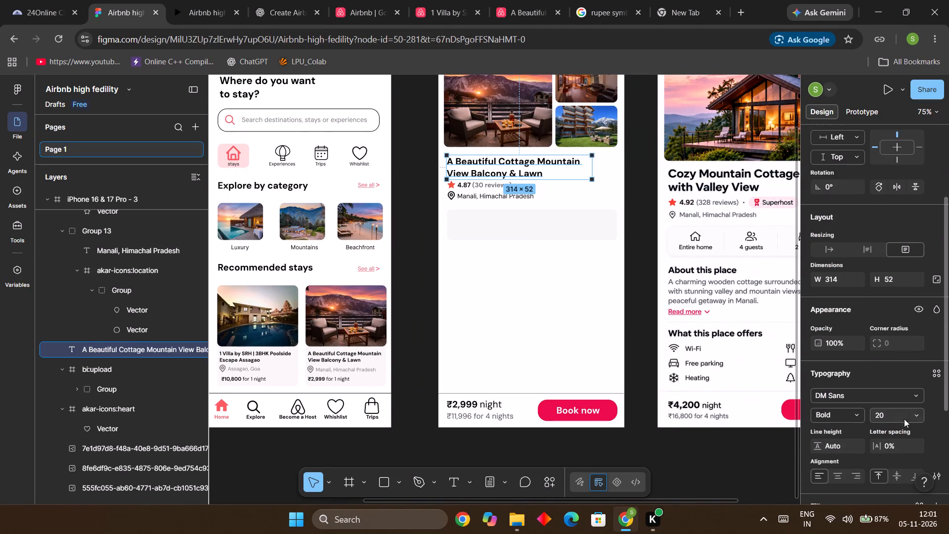
left_click(537, 290)
left_click(455, 480)
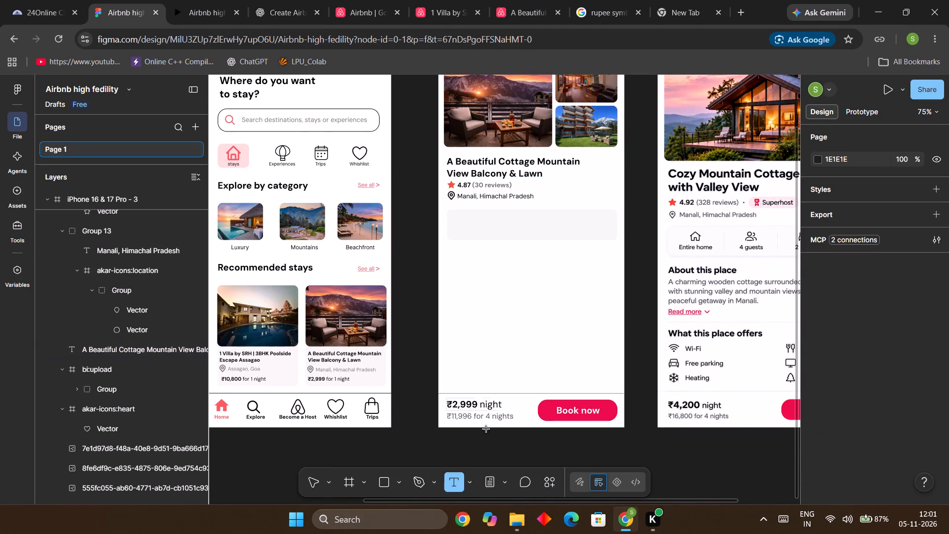
left_click(491, 282)
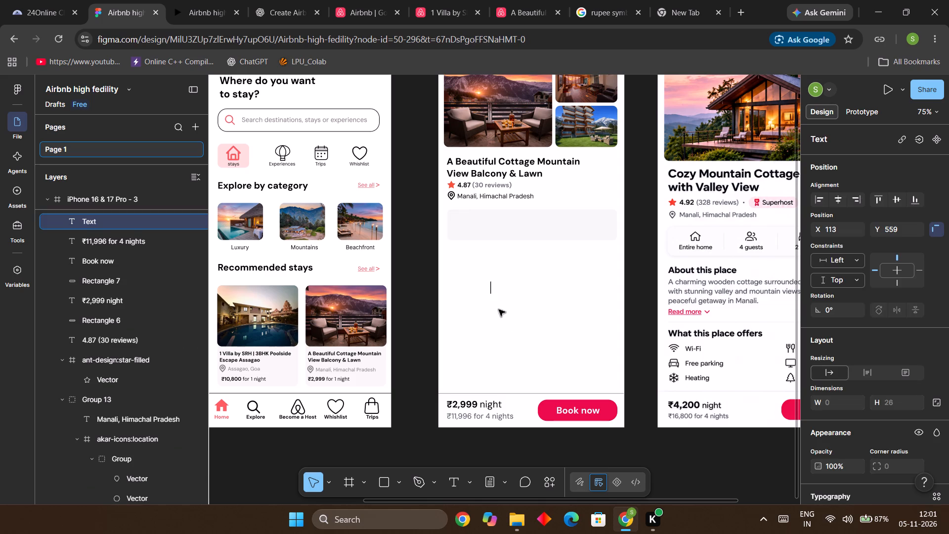
scroll(861, 335, "down", 2)
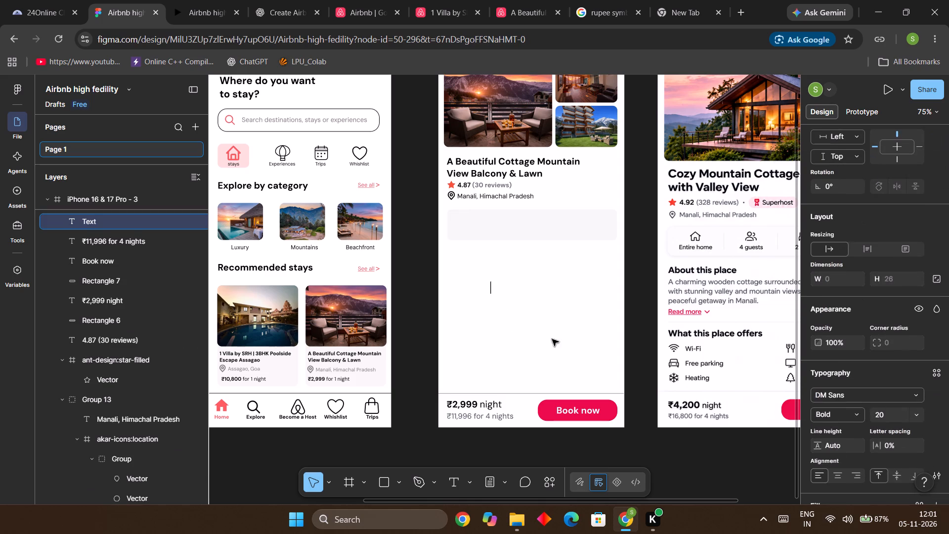
key("shift+a")
type("bo")
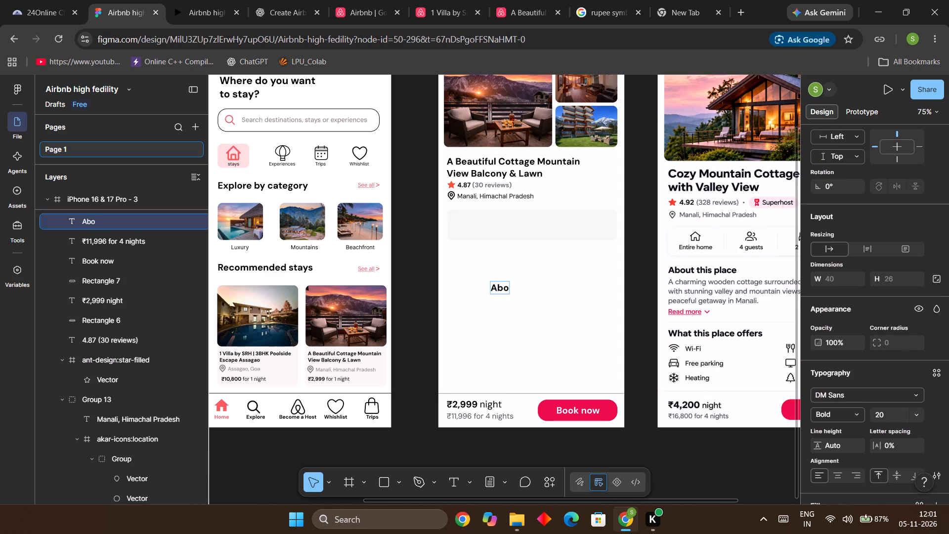
type("ut this place")
scroll(528, 343, "up", 1)
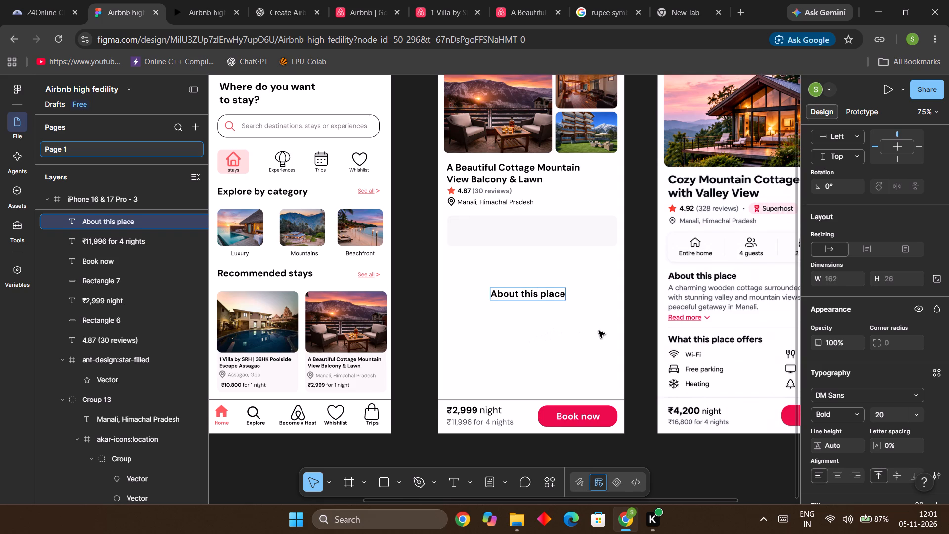
left_click(585, 320)
left_click(574, 316)
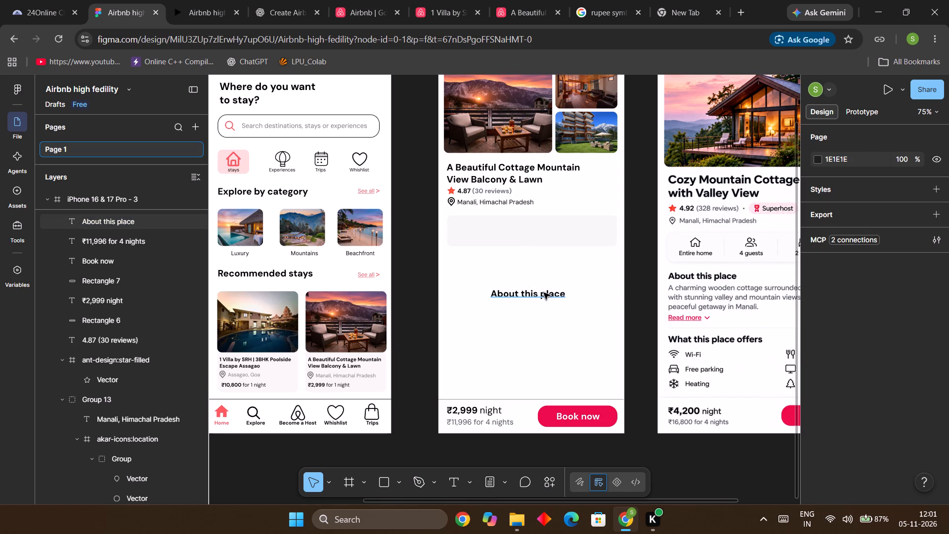
Move the "About this place" heading to X 18, Y 484, just under the grey box and in line with the property title.
left_click_drag(543, 296, 494, 268)
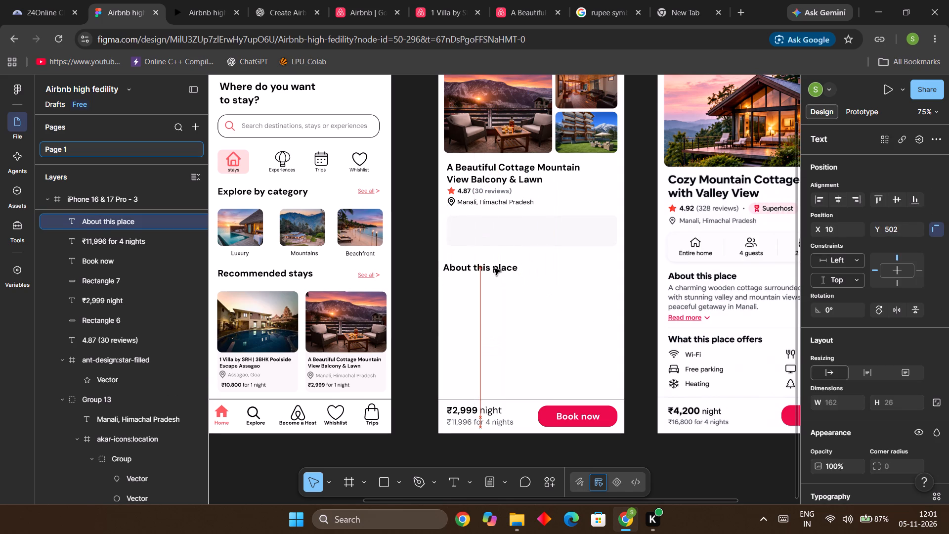
left_click_drag(494, 268, 499, 269)
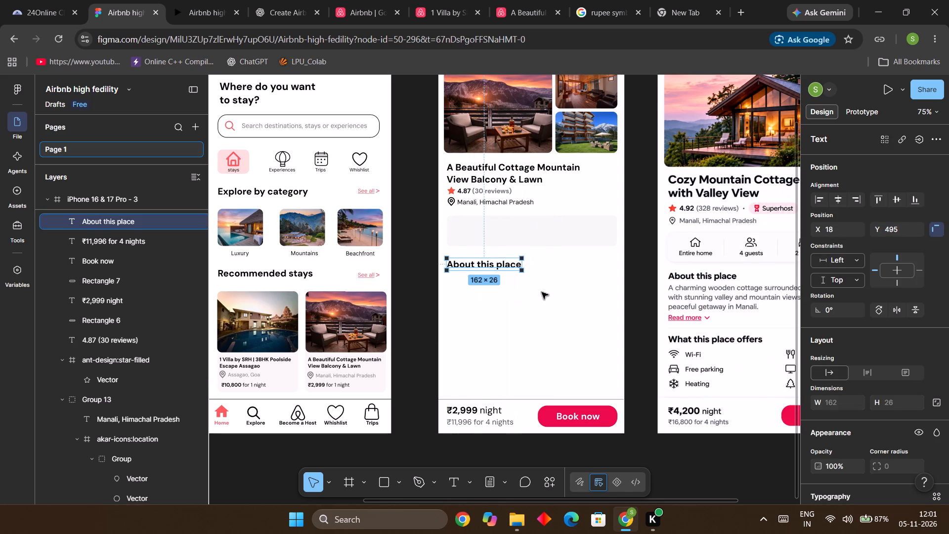
key("Up")
key("Up")
key("Up")
key("Up")
key("Up")
key("Up")
key("Up")
key("Up")
key("Up")
key("Up")
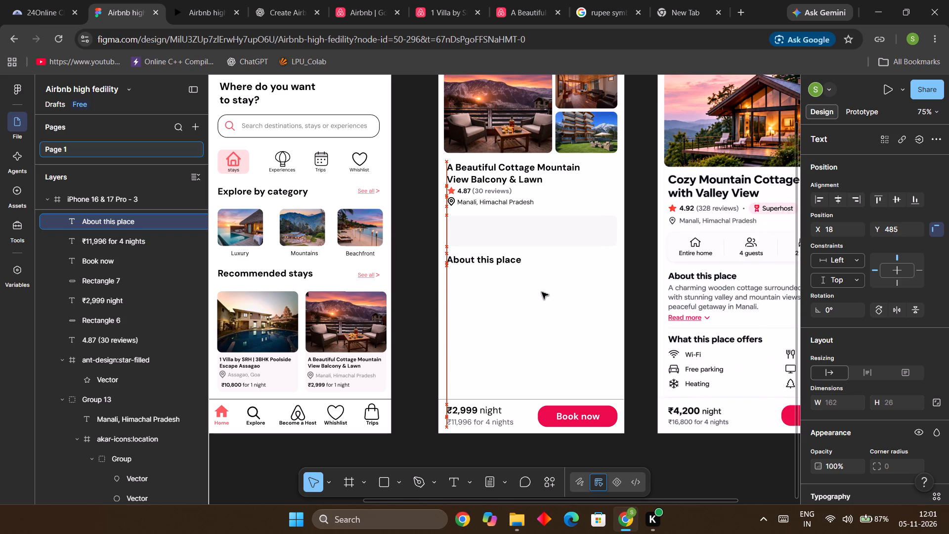
key("Up")
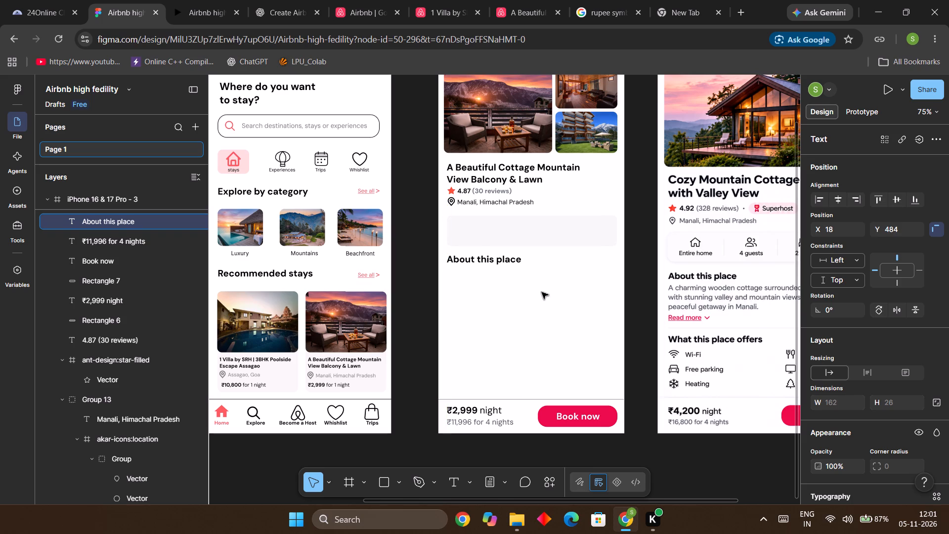
left_click(650, 304)
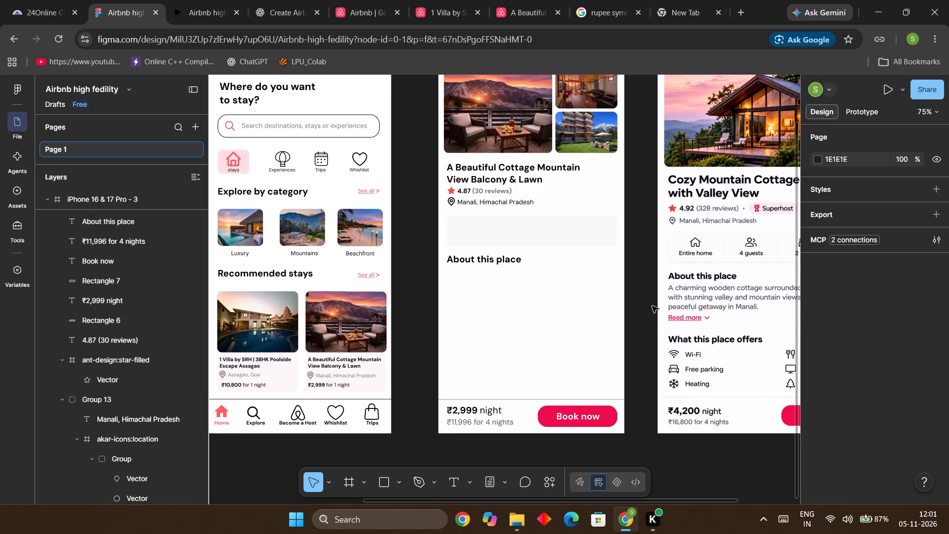
Add a description text reading "A Charming wooden cottage" below the "About this place" heading.
left_click(449, 484)
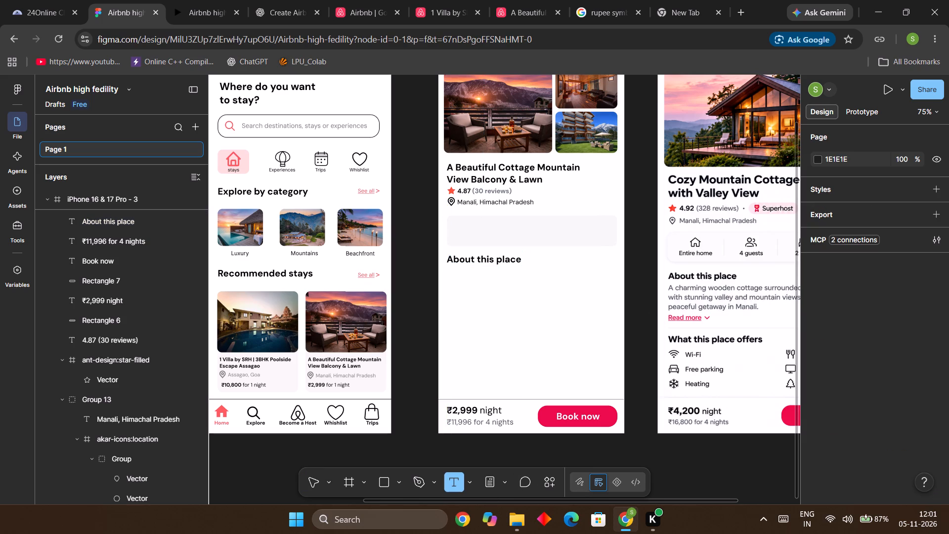
left_click(474, 279)
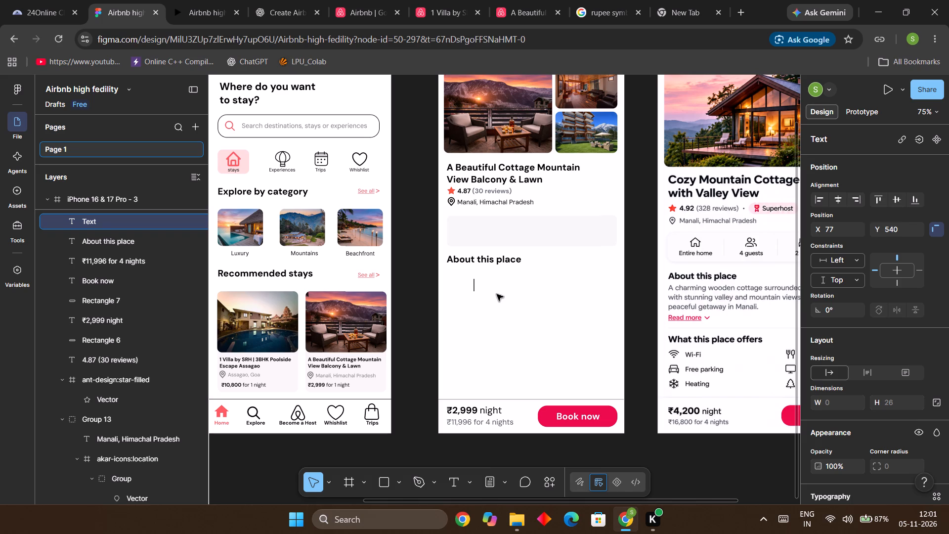
type("A")
key("space")
type("Charm")
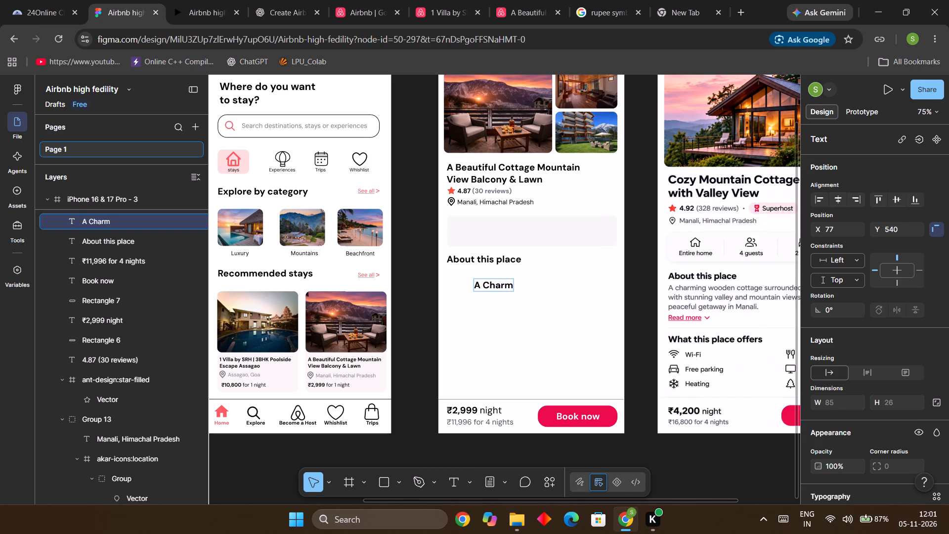
type("ing")
key("space")
type("wood")
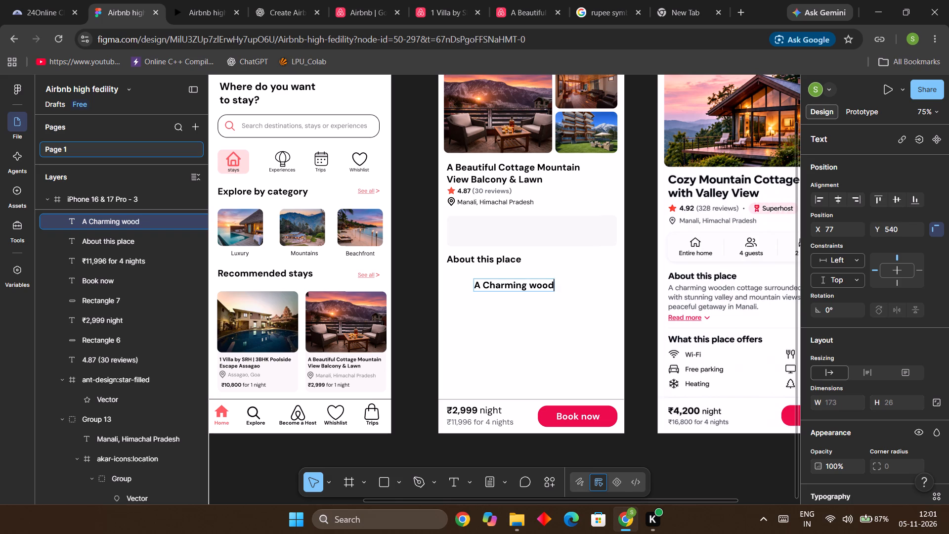
type("en")
key("space")
type("cottage")
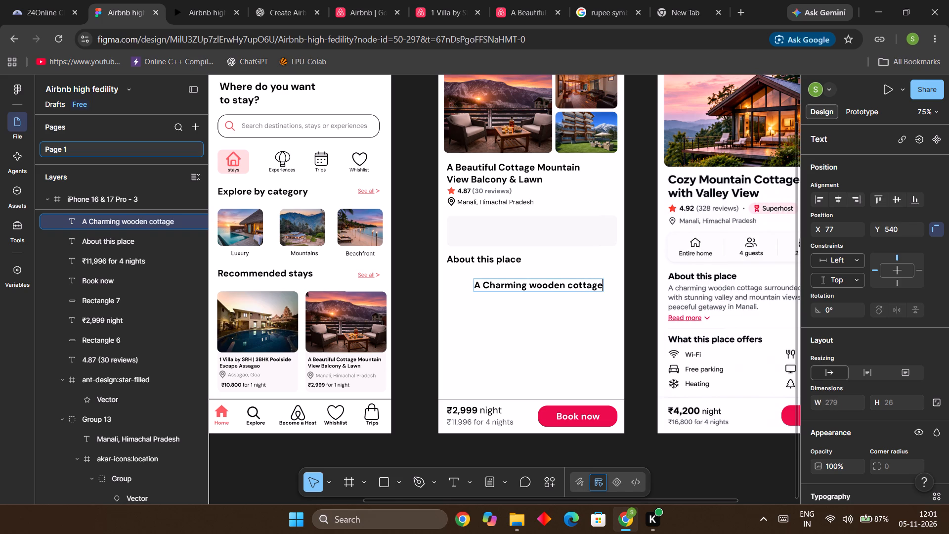
key("space")
scroll(667, 372, "down", 2, "ctrl")
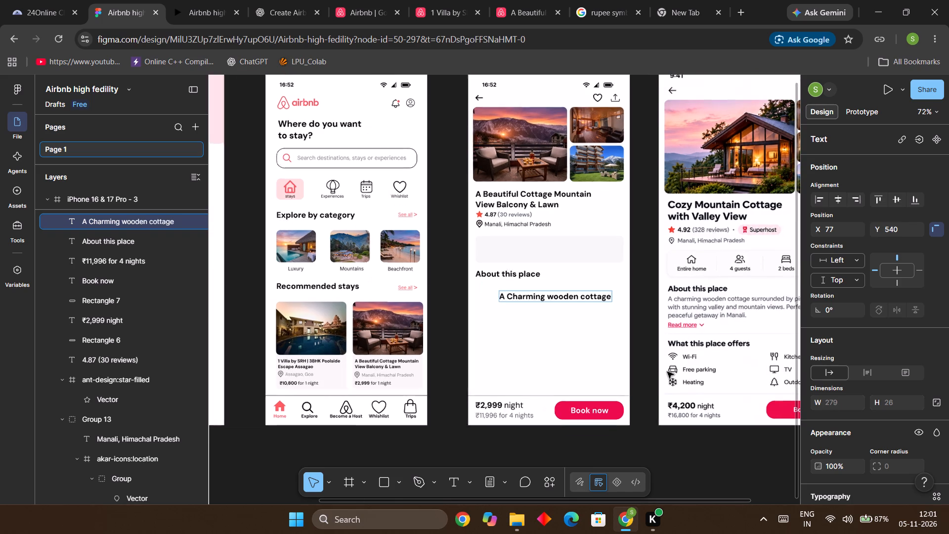
scroll(667, 372, "down", 1)
key("Right")
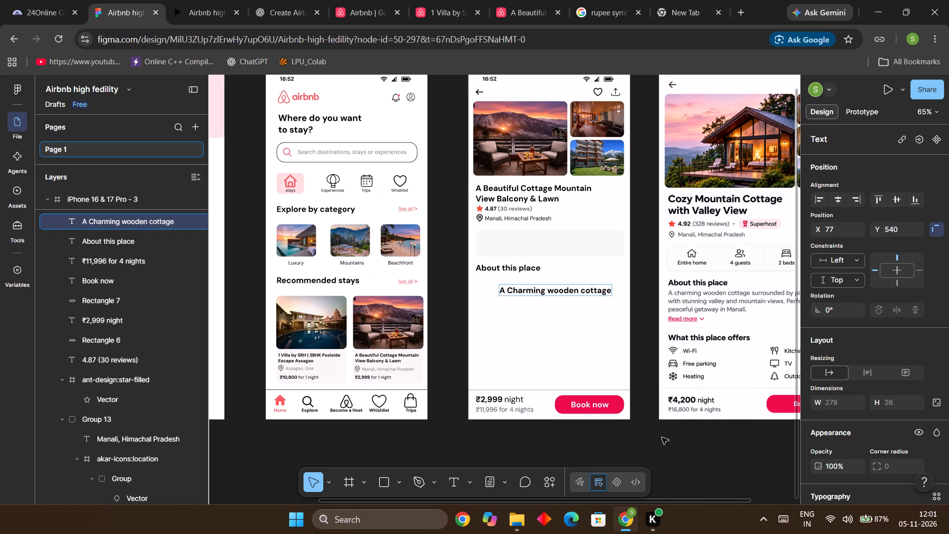
left_click(655, 445)
key("Right")
Place the description text under the heading at X 17, Y 524 and enlarge its text box to 370 × 128.
left_click_drag(539, 289, 525, 293)
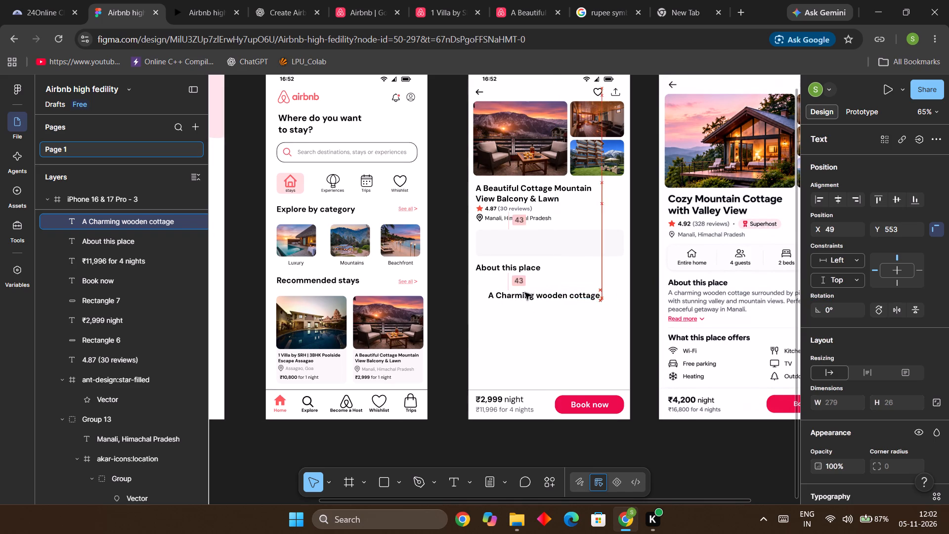
left_click_drag(525, 293, 514, 282)
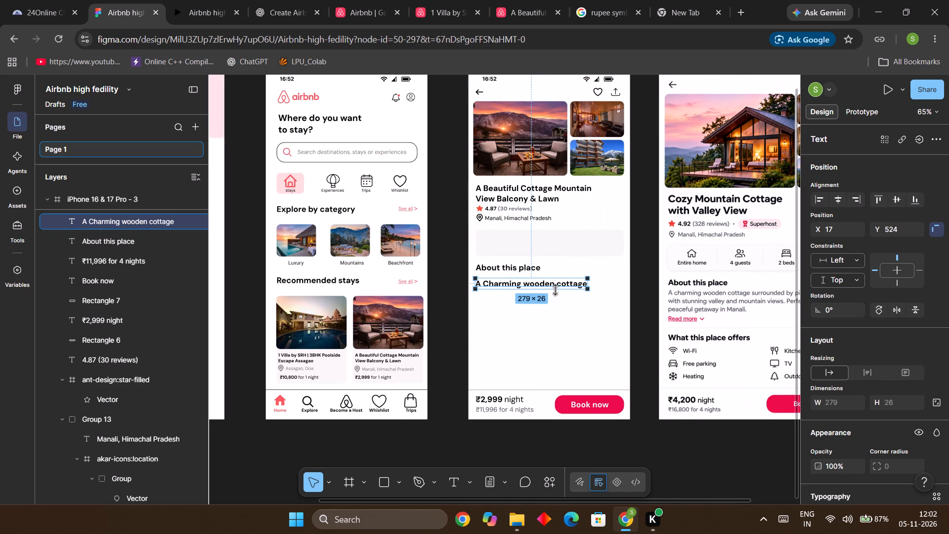
left_click_drag(556, 290, 555, 330)
left_click_drag(589, 298, 618, 300)
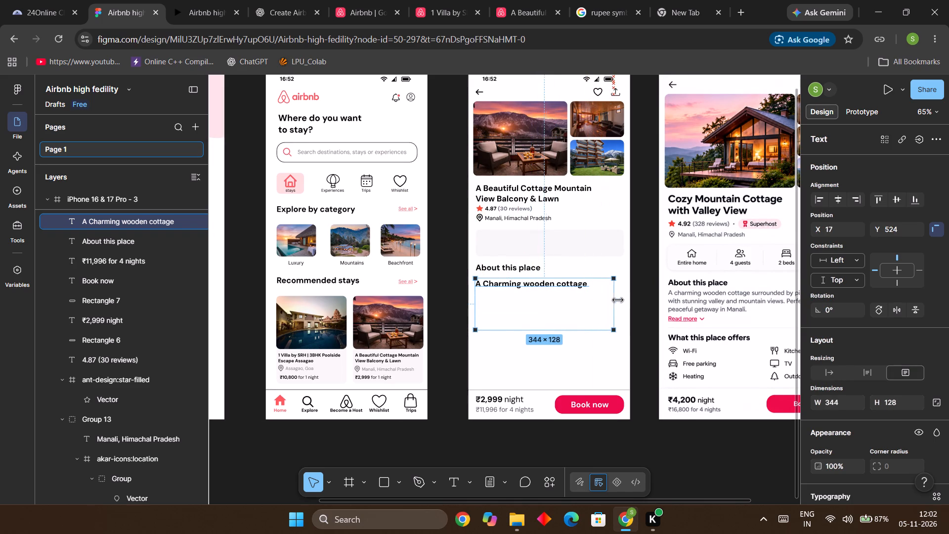
left_click_drag(618, 300, 626, 301)
Continue the description after "A Charming wooden cottage" with "surrounded with stunning valley and mountain views.".
left_click(599, 281)
double_click(599, 285)
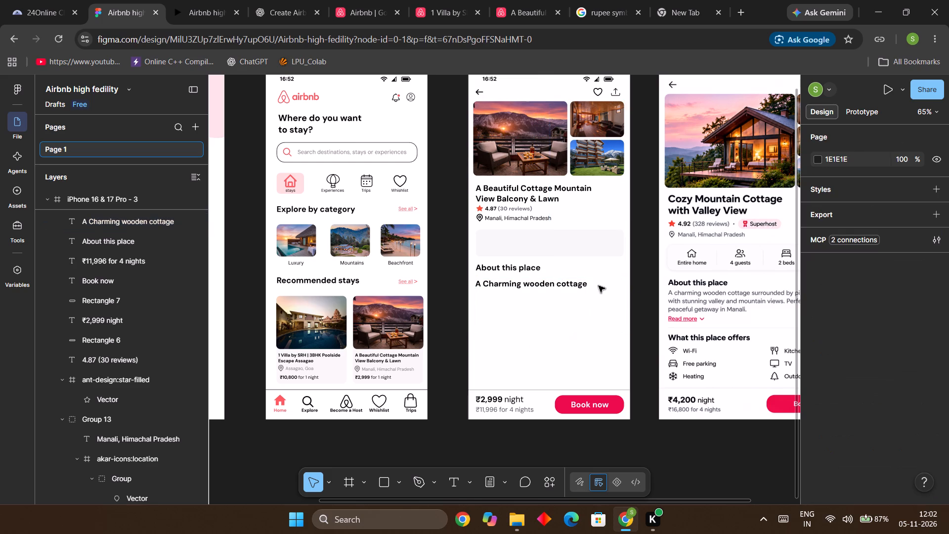
left_click(590, 285)
left_click(697, 446)
key("Right")
key("Right")
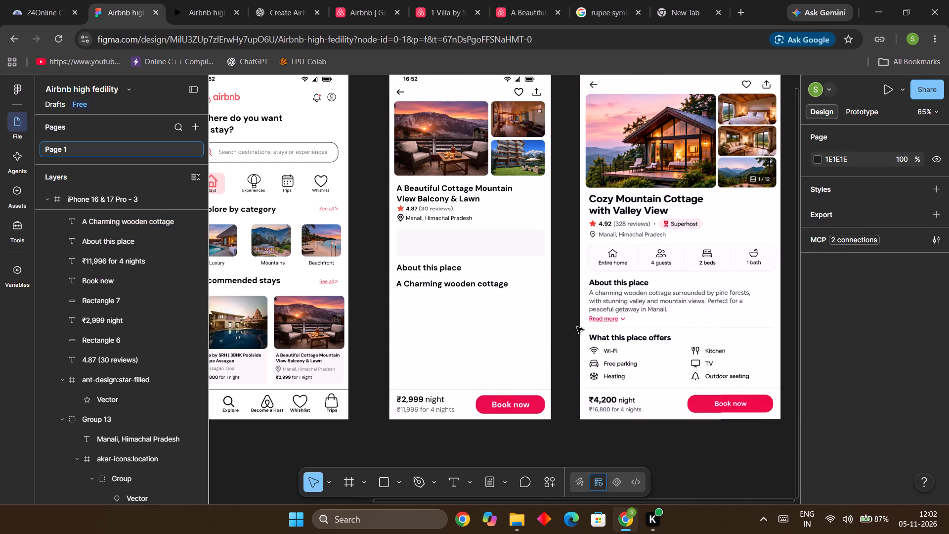
double_click(505, 288)
left_click(506, 285)
left_click(511, 285)
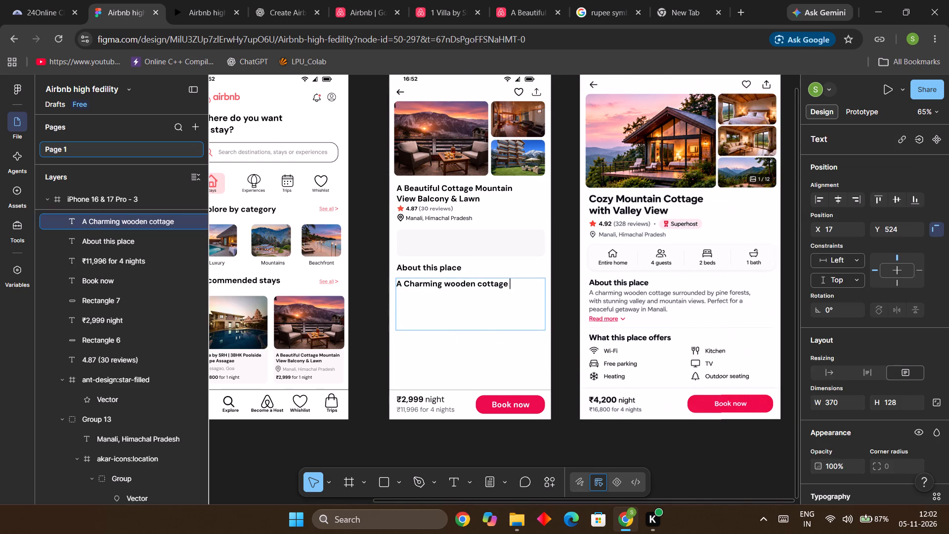
type("surrounded")
key("space")
type("b")
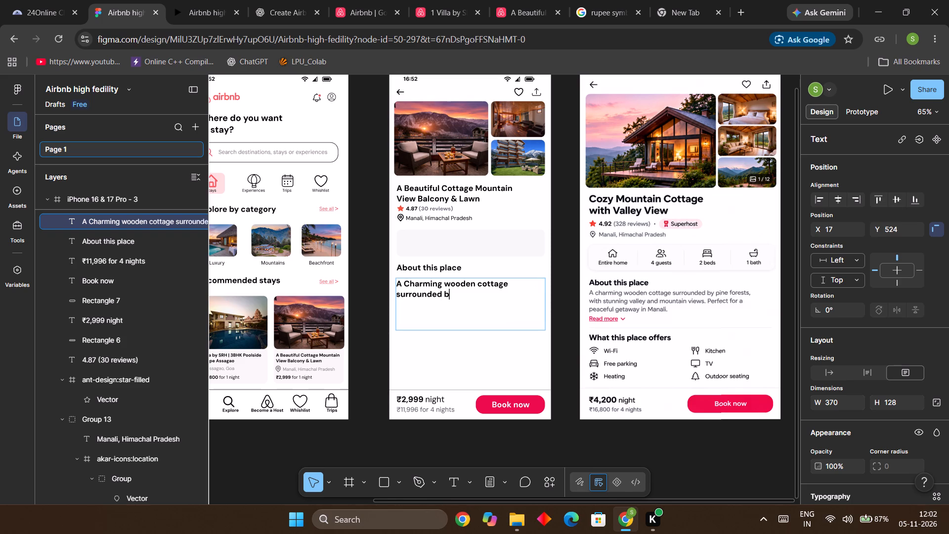
key("BackSpace")
type("with")
key("space")
key("s")
type("tunning")
key("space")
type("valley")
key("space")
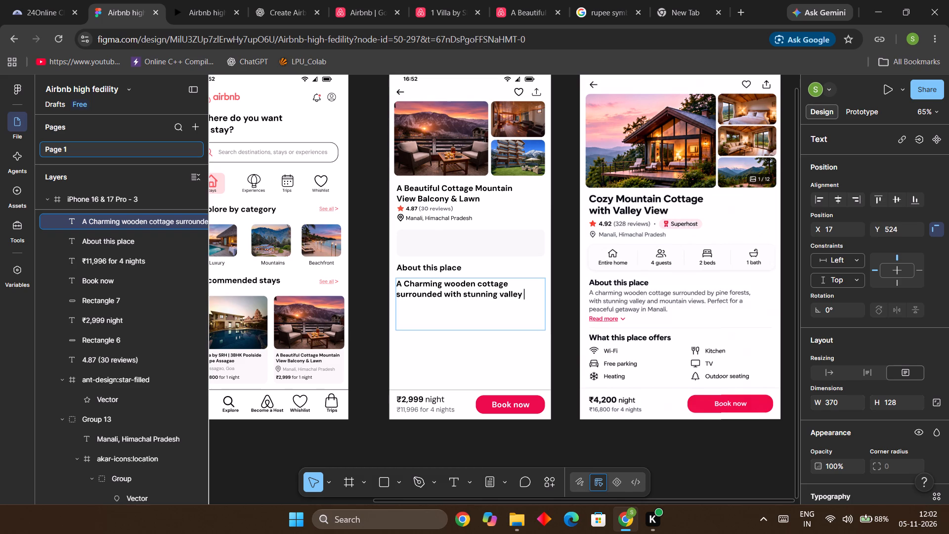
type("and")
key("space")
type("mountain")
key("space")
type("views")
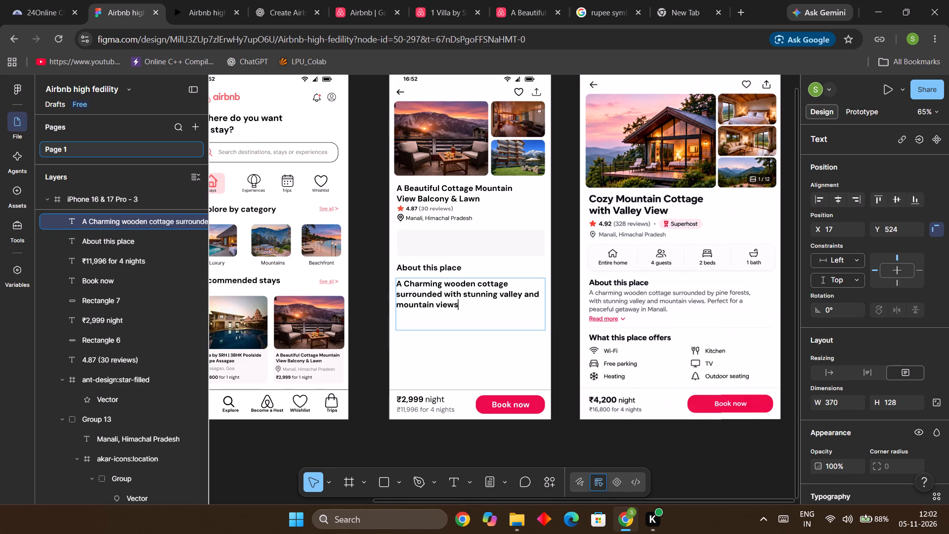
type(".")
Add a second sentence to the description reading "Perfect for a peaceful gateway in Manali.".
key("space")
key("shift+p")
type("erfect")
key("space")
type("for a")
key("space")
type("peaceful")
key("space")
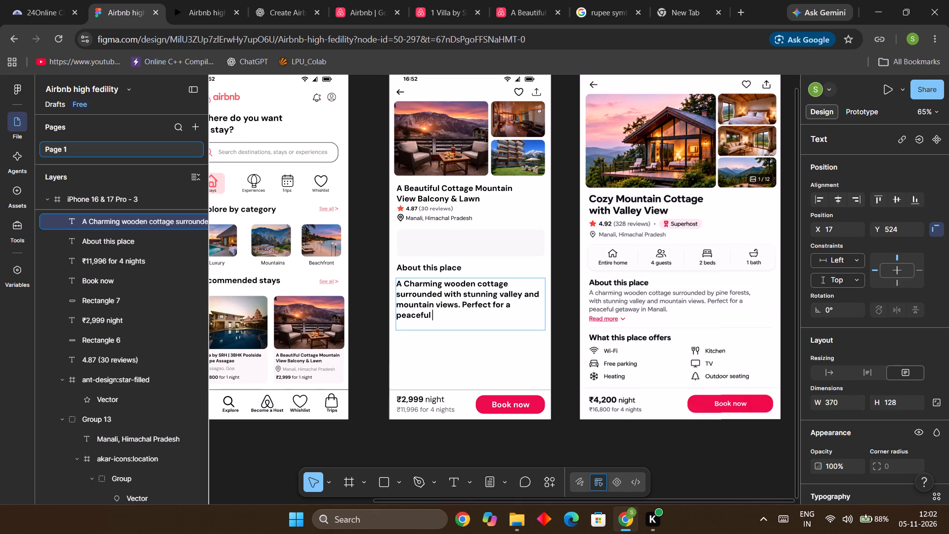
type("gateway")
key("space")
type("i")
type("n")
key("space")
key("shift+m")
type("ana")
type("li")
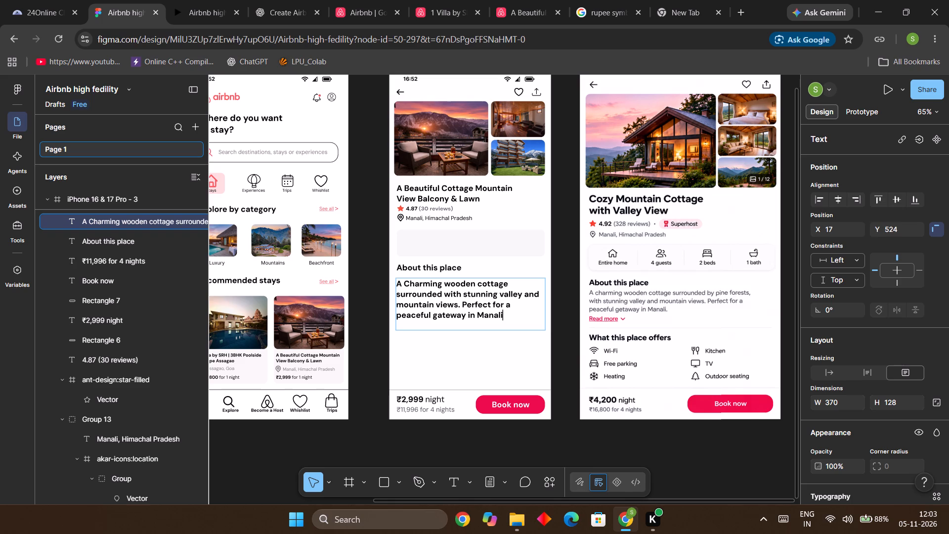
key("period")
Remove the bold formatting from the whole description text under "About this place".
key("ctrl+a")
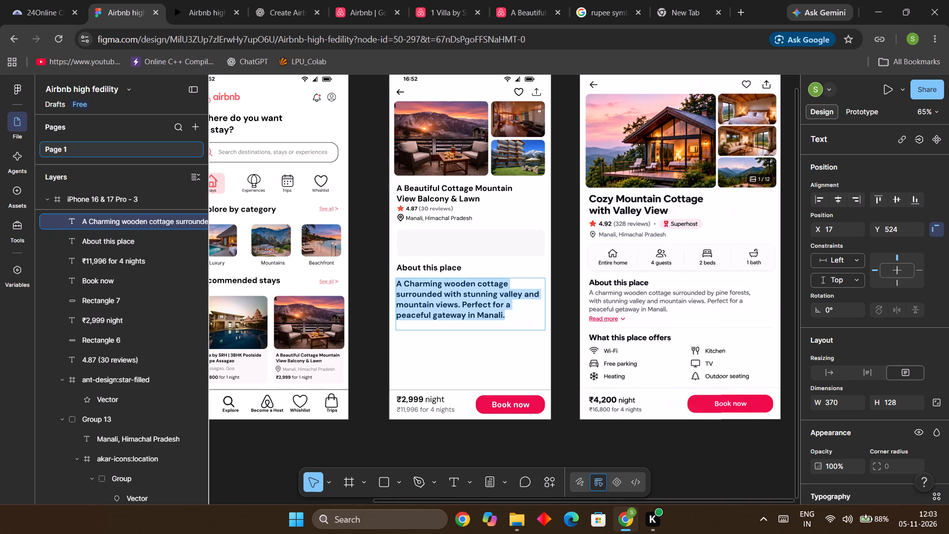
key("ctrl+b")
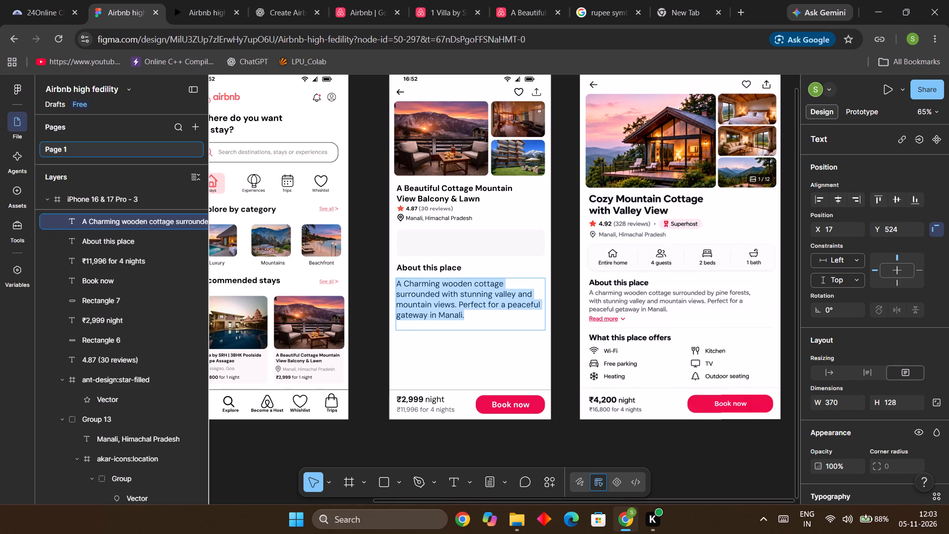
left_click(492, 299)
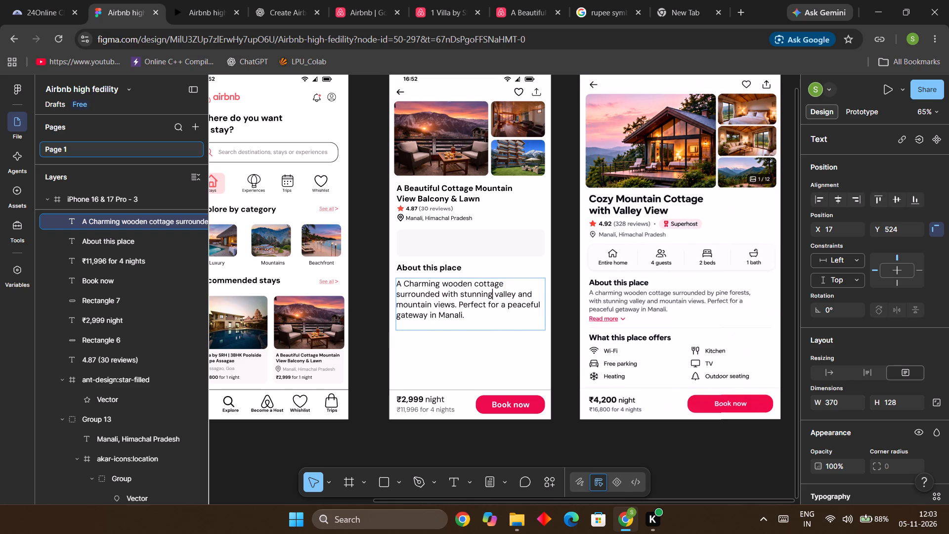
left_click(517, 356)
Shrink the description's text box to 370 × 104 and place it at X 18, Y 517, in line with the "About this place" heading.
left_click_drag(507, 331, 508, 323)
left_click(523, 350)
left_click(493, 306)
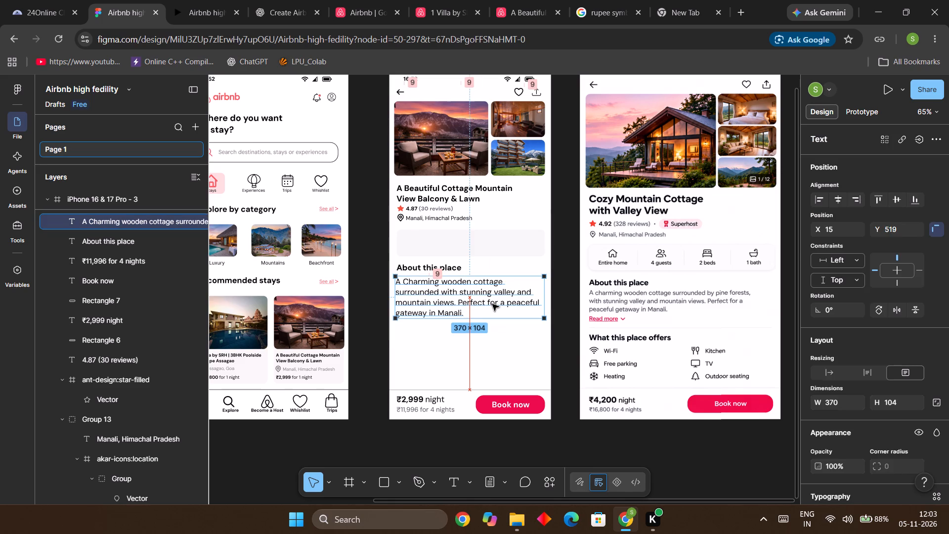
key("Right")
key("Right")
key("Right")
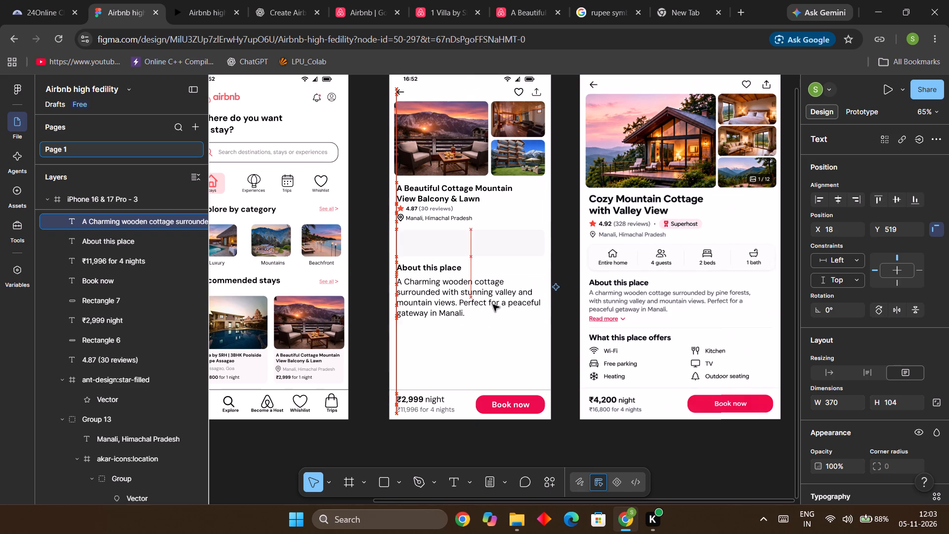
key("Right")
key("Left")
key("Up")
key("Up")
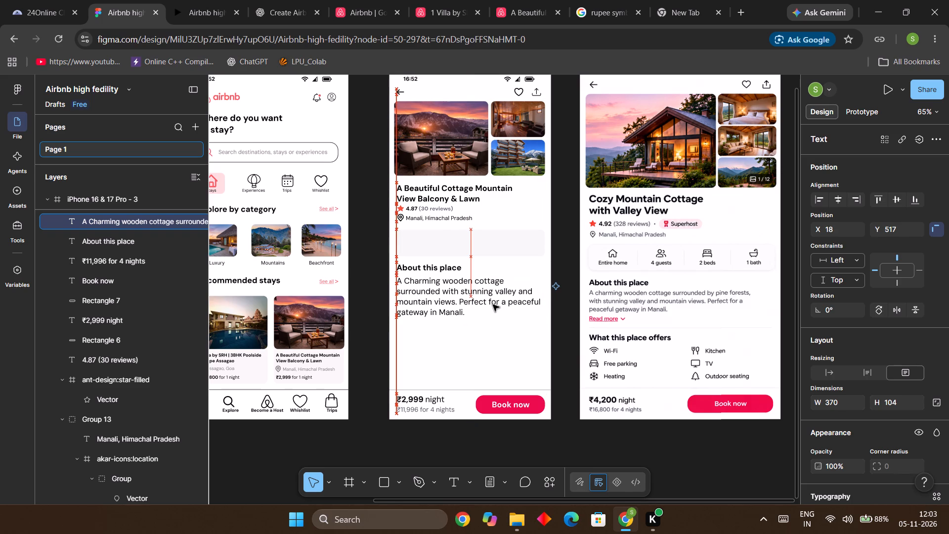
left_click(494, 305)
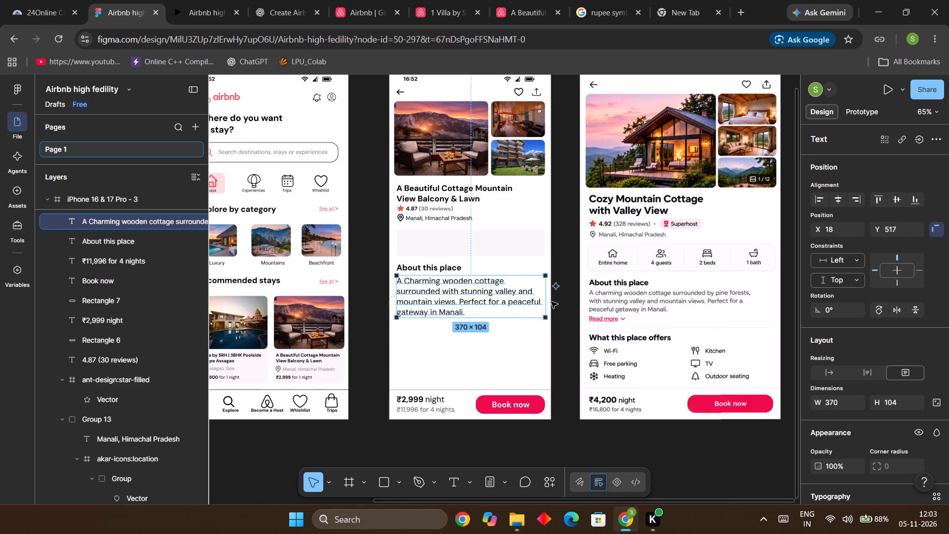
left_click(561, 311)
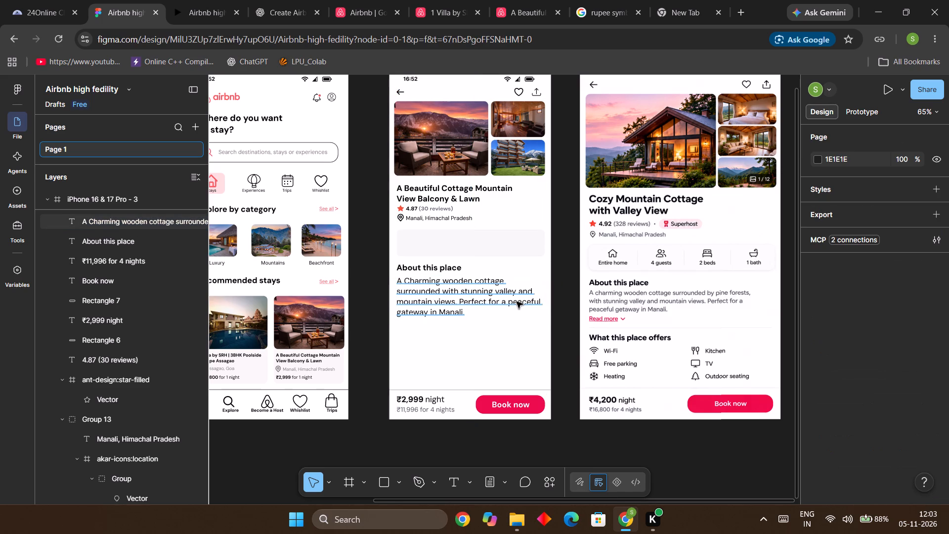
Set the font size of the description text to 16.
left_click(517, 302)
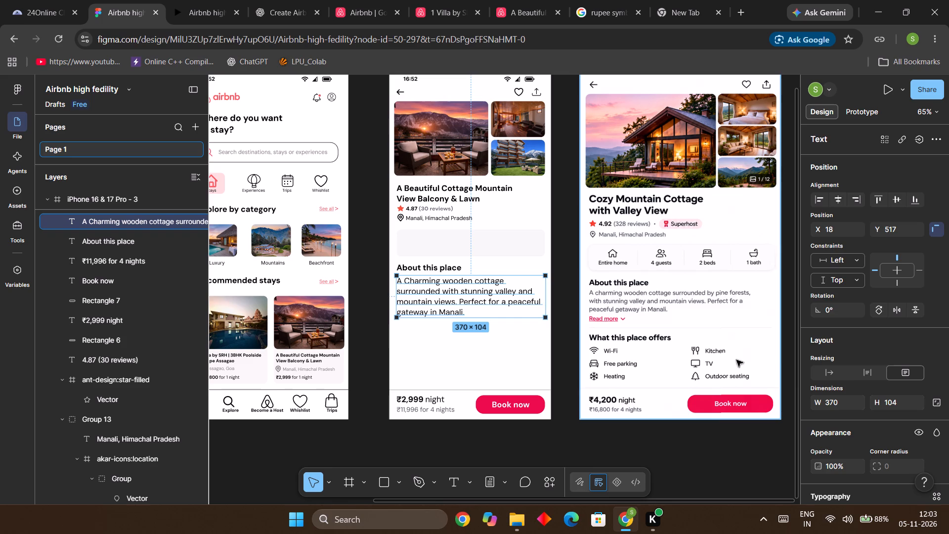
scroll(843, 410, "down", 3)
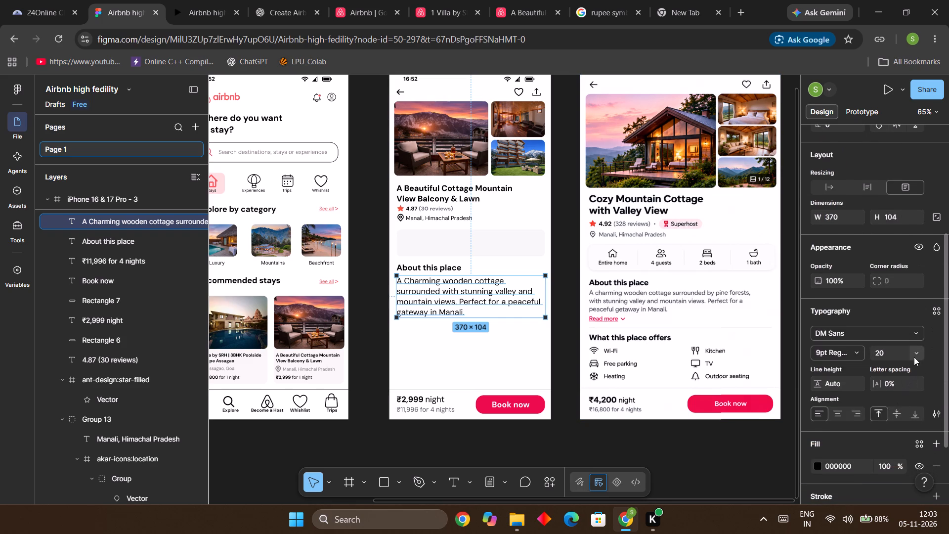
left_click(915, 356)
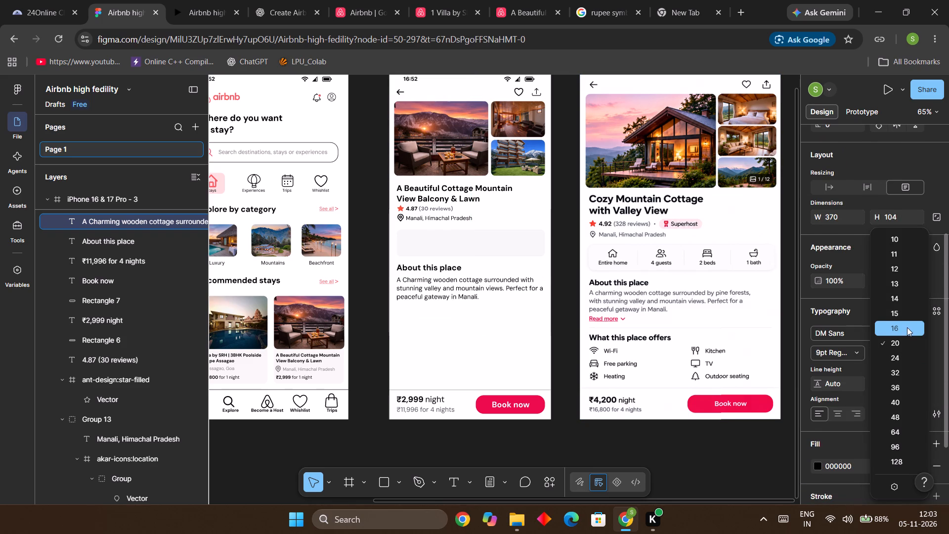
left_click(907, 327)
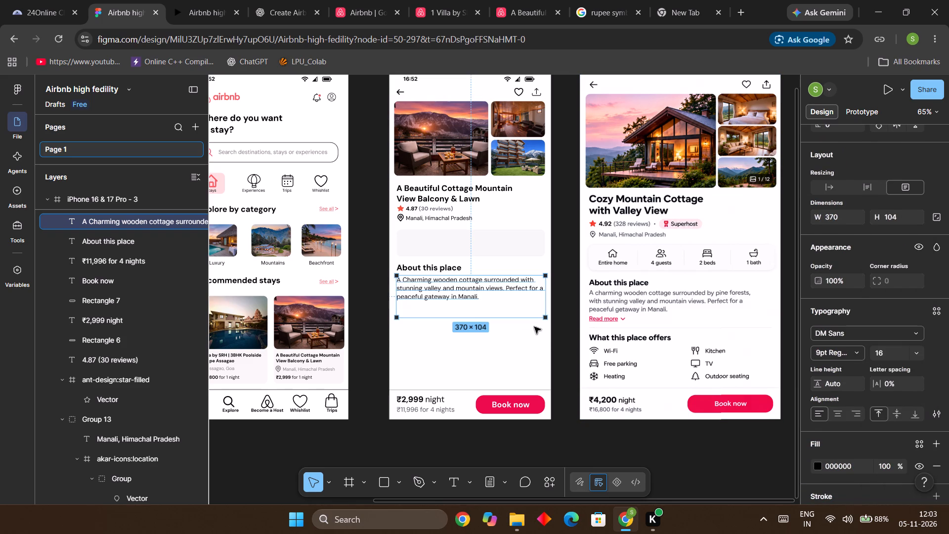
Reduce the height of the description's text box so it fits closely around its three lines.
left_click_drag(529, 316, 530, 306)
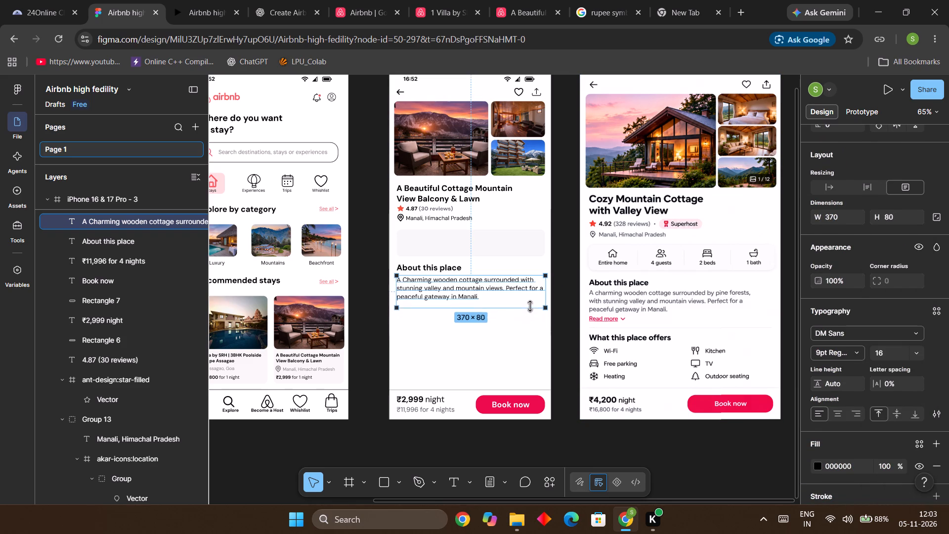
left_click_drag(530, 306, 531, 299)
left_click(558, 315)
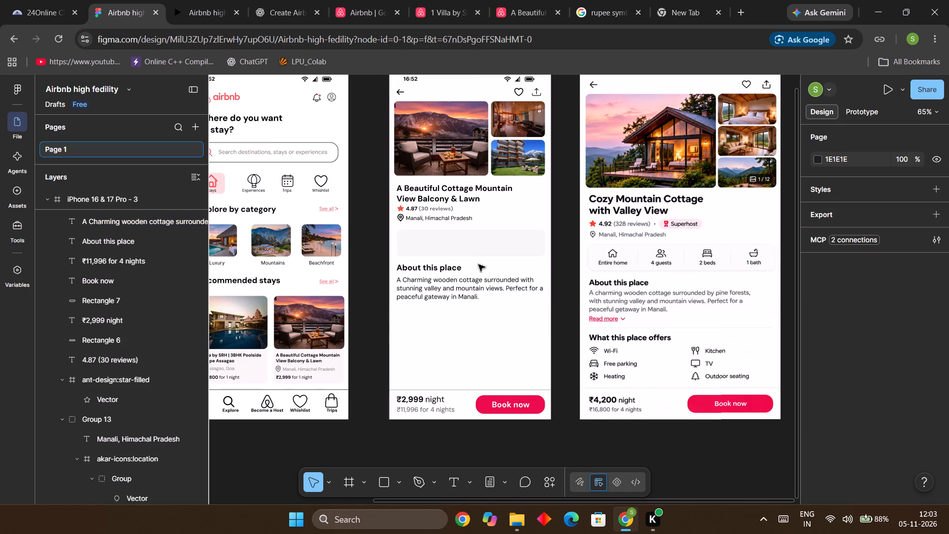
Add a text reading "Read more" below the description, at about X 73, Y 612.
left_click(457, 484)
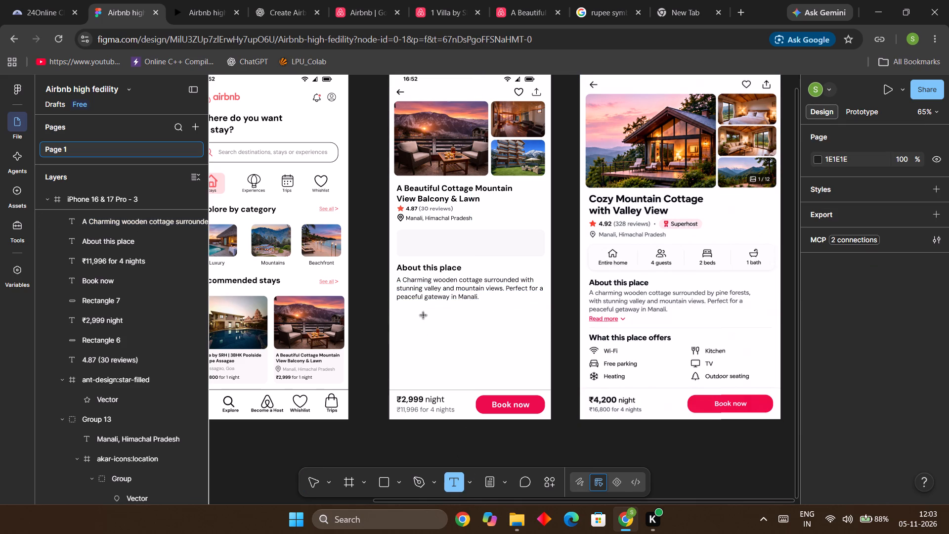
left_click(418, 314)
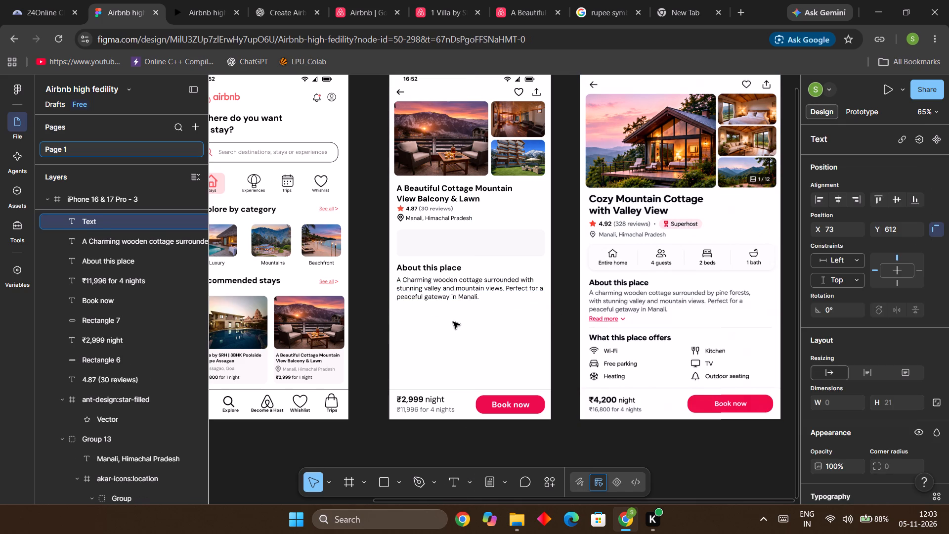
key("shift+r")
type("ead")
key("space")
type("more")
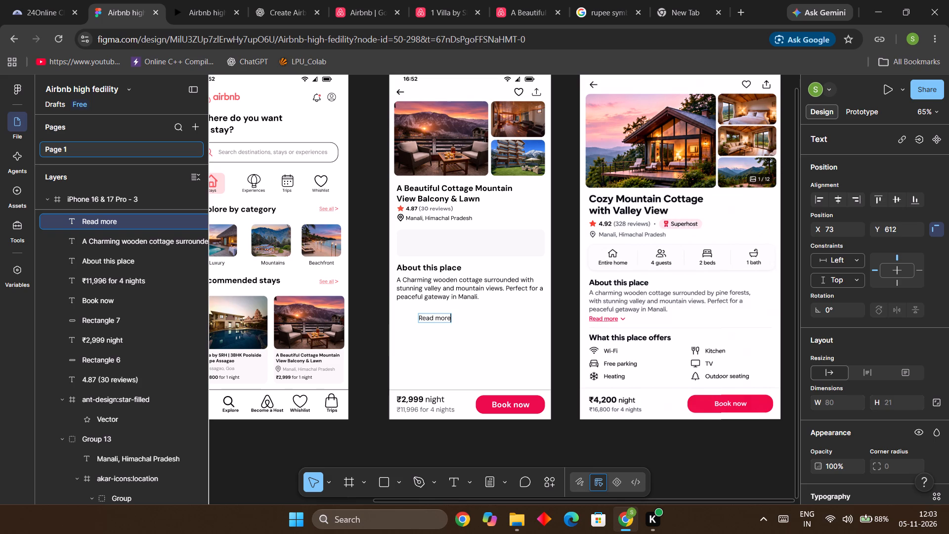
Underline the whole "Read more" text.
key("ctrl+a")
key("ctrl+u")
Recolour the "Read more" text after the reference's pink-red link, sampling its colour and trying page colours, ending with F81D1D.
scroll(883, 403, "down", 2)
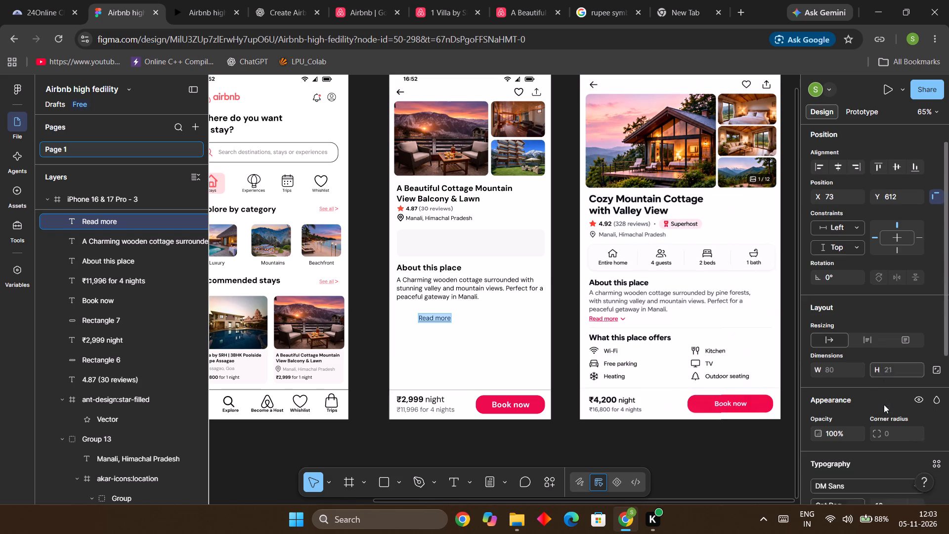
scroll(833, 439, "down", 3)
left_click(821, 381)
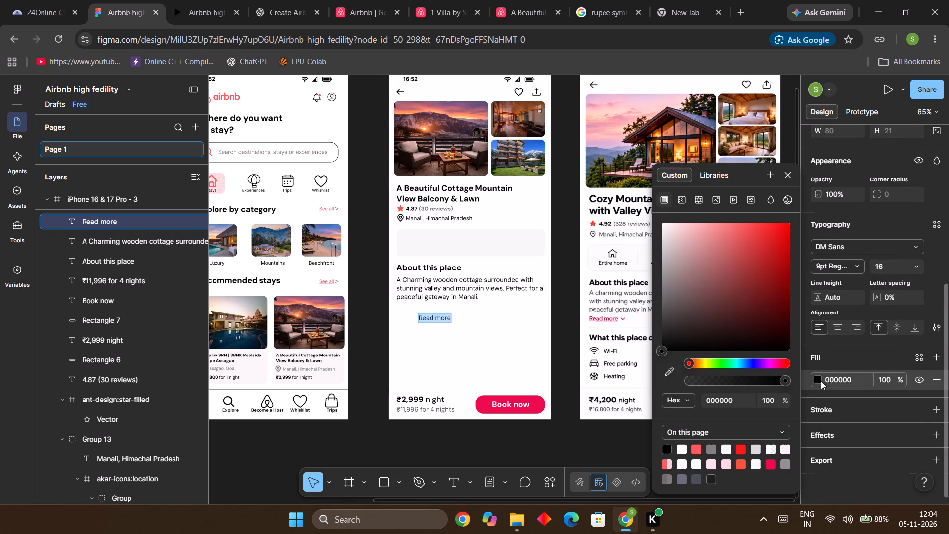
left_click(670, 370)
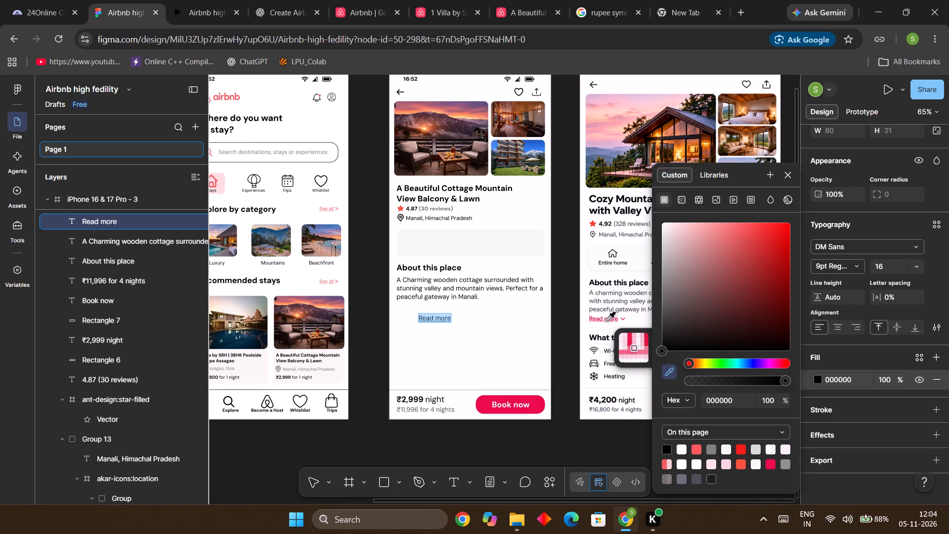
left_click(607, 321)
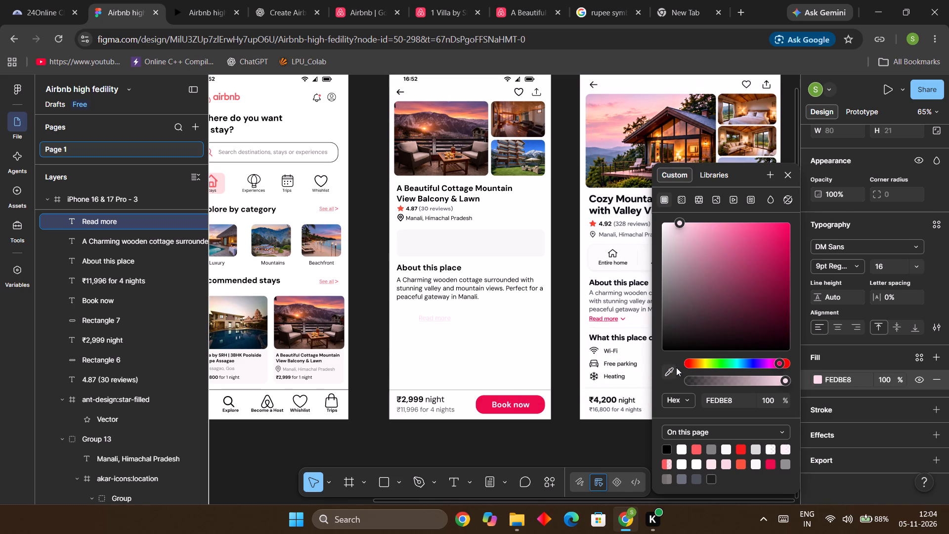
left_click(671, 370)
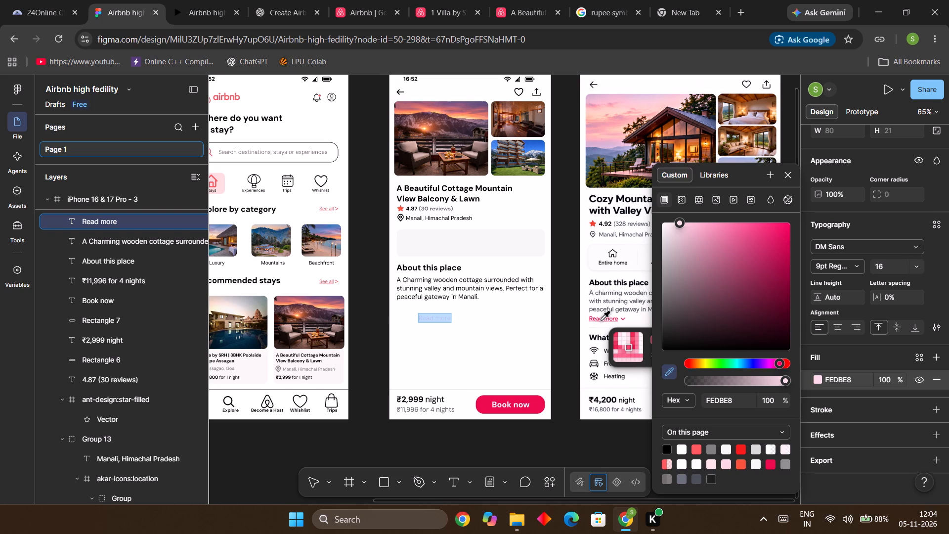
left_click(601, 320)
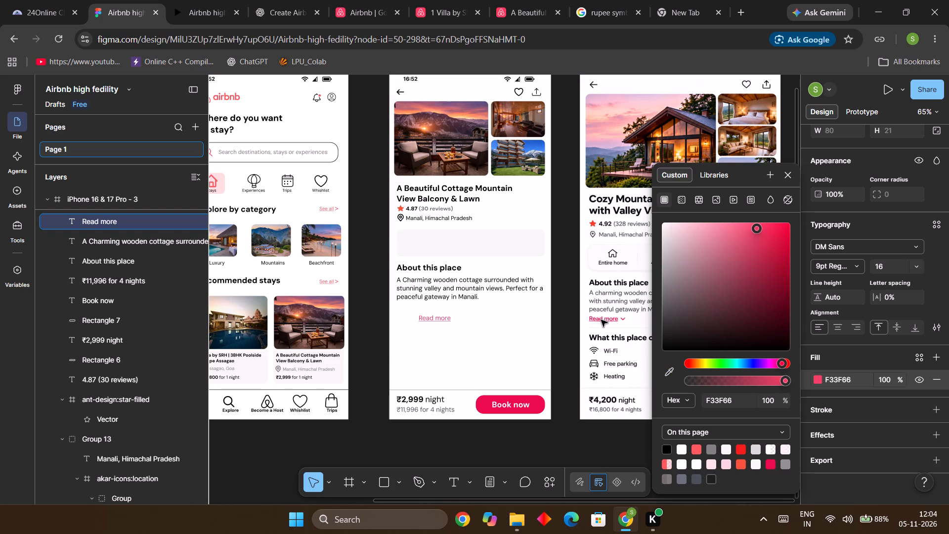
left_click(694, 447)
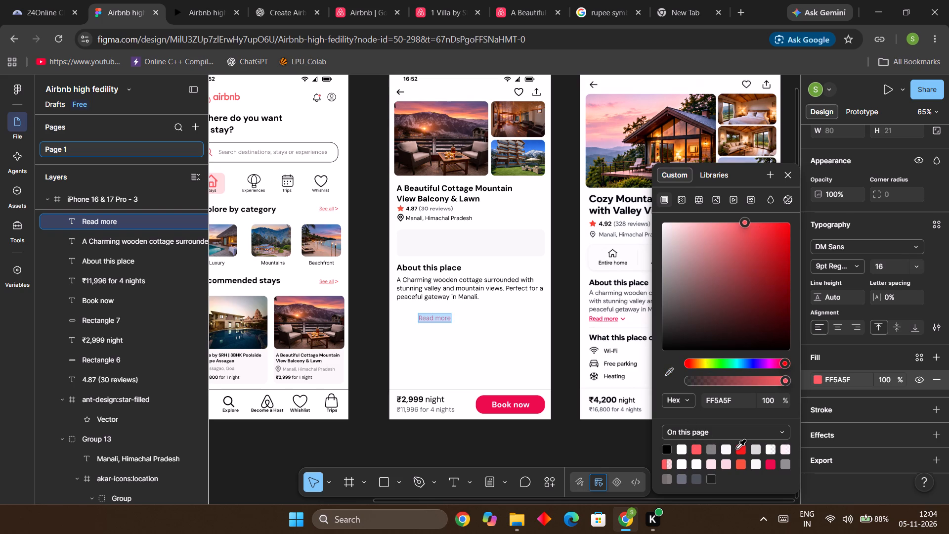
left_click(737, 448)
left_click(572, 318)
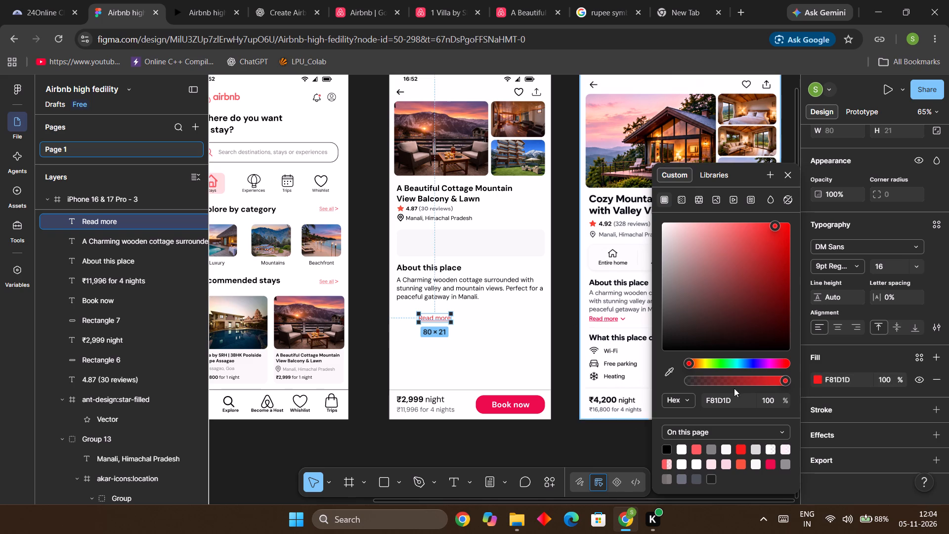
Make the "Read more" text bold.
key("ctrl+b")
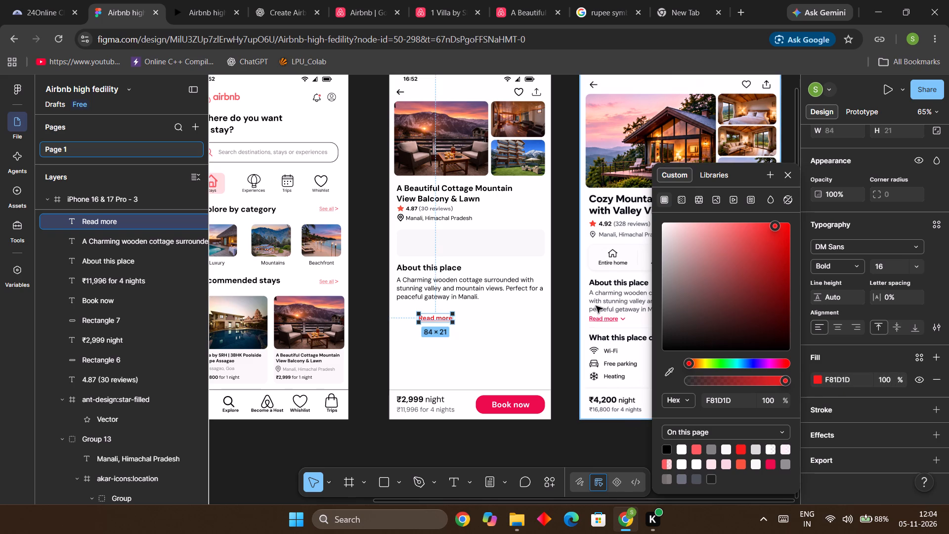
left_click(573, 316)
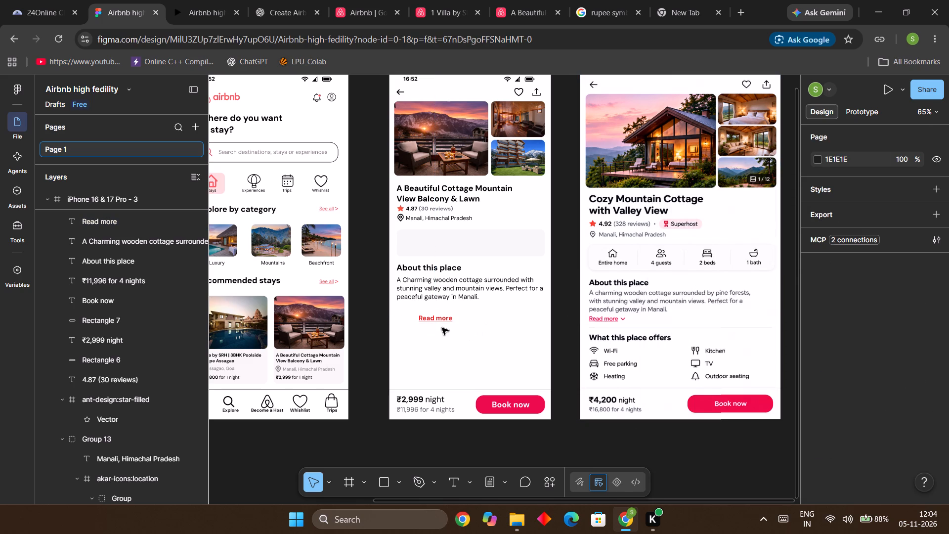
Set the fill colour of the "Read more" text to FF5A5F from the colours used on the page.
left_click(441, 318)
scroll(779, 446, "down", 3)
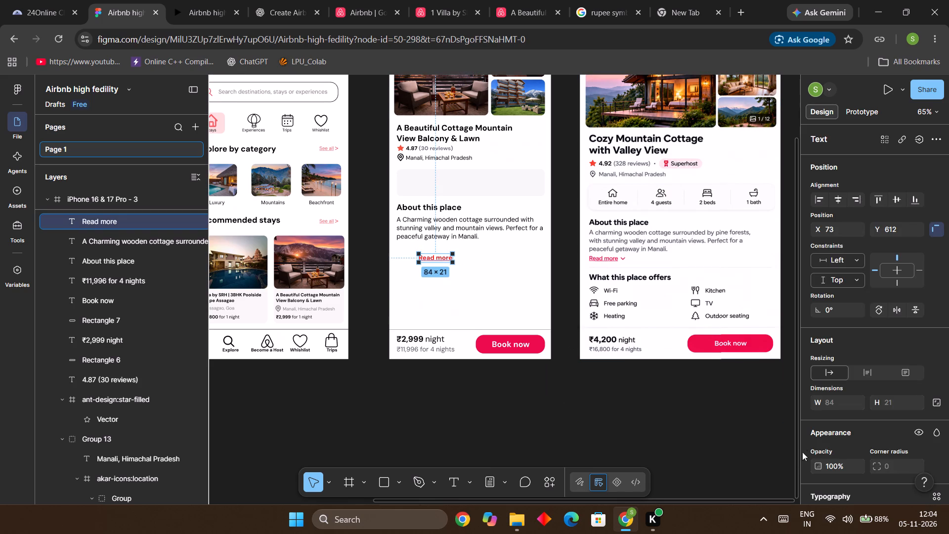
scroll(824, 454, "down", 3)
left_click(820, 468)
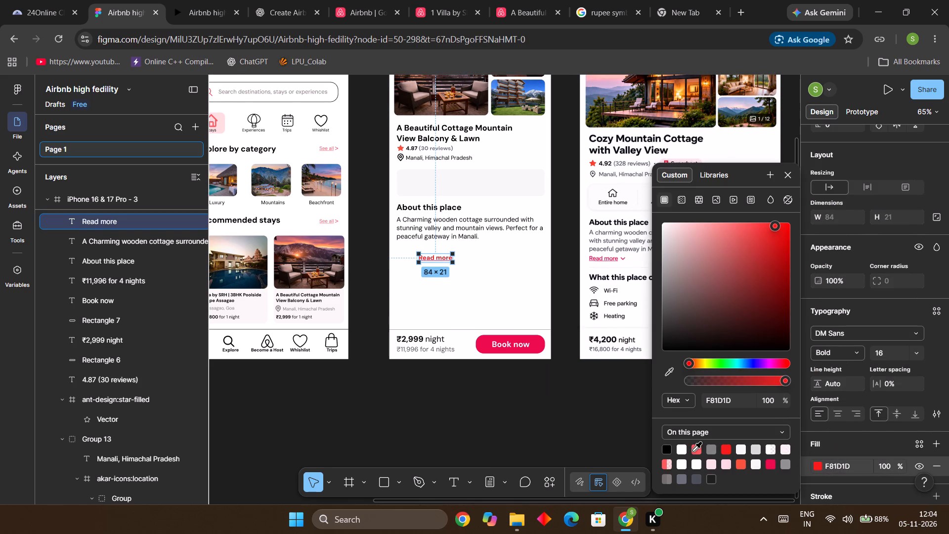
left_click(695, 451)
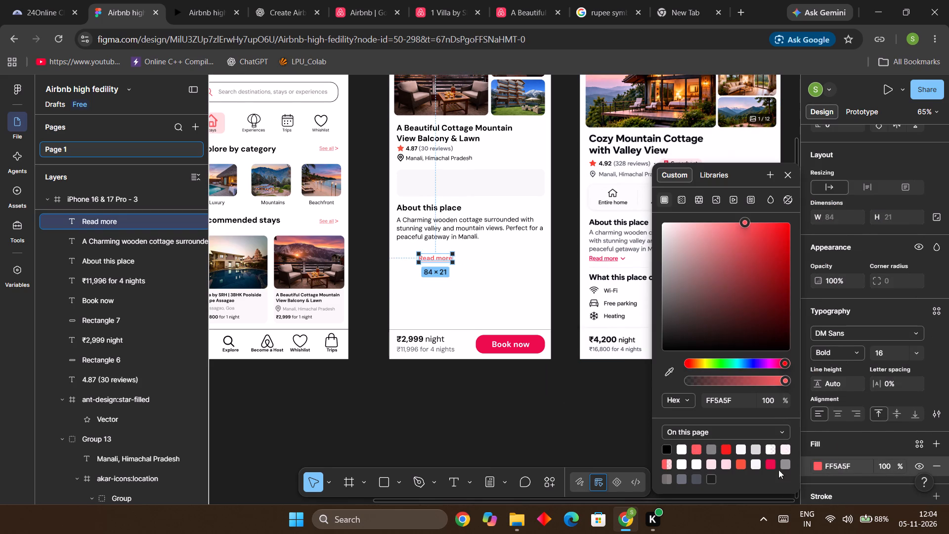
left_click(773, 464)
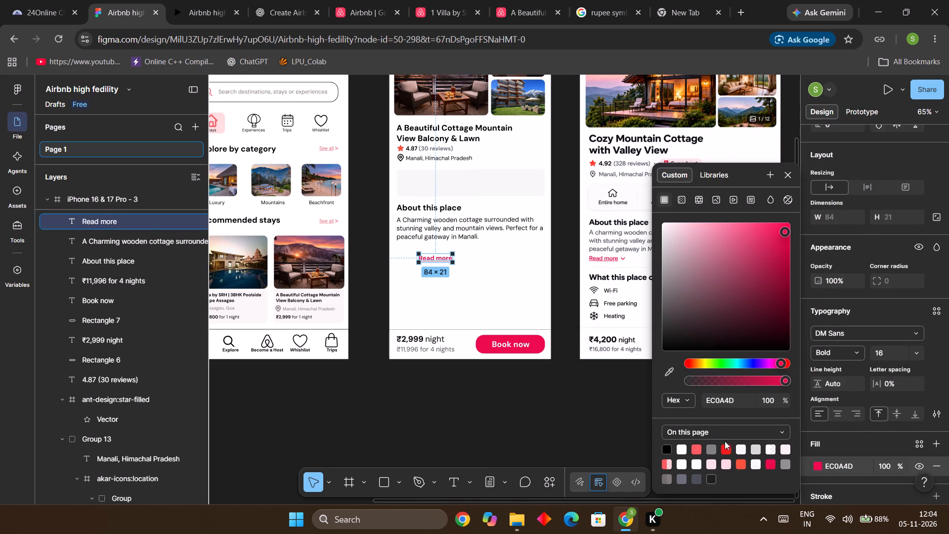
left_click(700, 449)
left_click(549, 424)
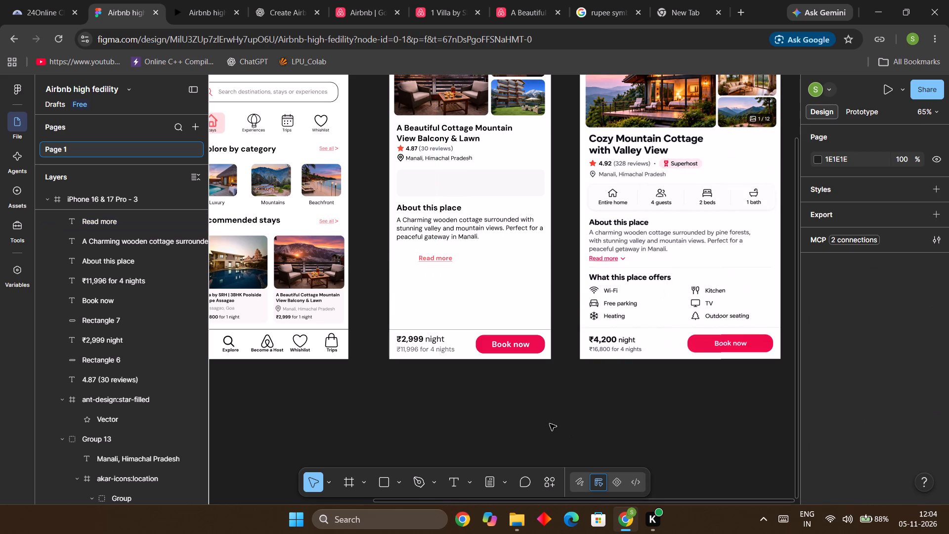
Move the "Read more" text to X 18, Y 584, directly below the description and in line with its left edge.
left_click(435, 262)
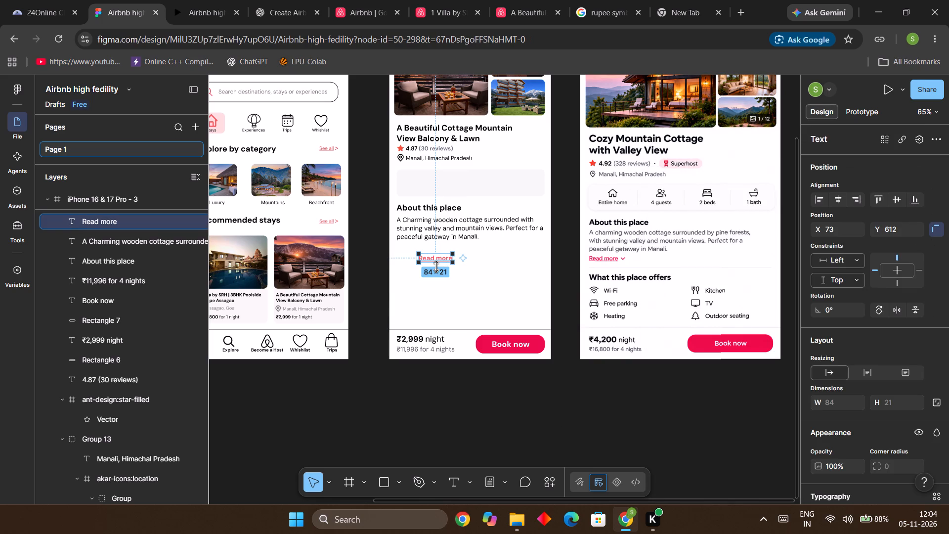
key("Left")
key("Left")
key("Left")
key("Left")
key("Left")
key("Left")
key("Left")
key("Left")
key("Left")
key("Left")
key("Left")
key("Left")
key("Left")
key("Left")
key("Left")
key("Left")
key("Left")
key("Left")
key("Left")
key("Left")
key("Left")
key("Left")
key("Left")
key("Left")
key("Left")
key("Left")
key("Left")
key("Left")
key("Left")
key("Left")
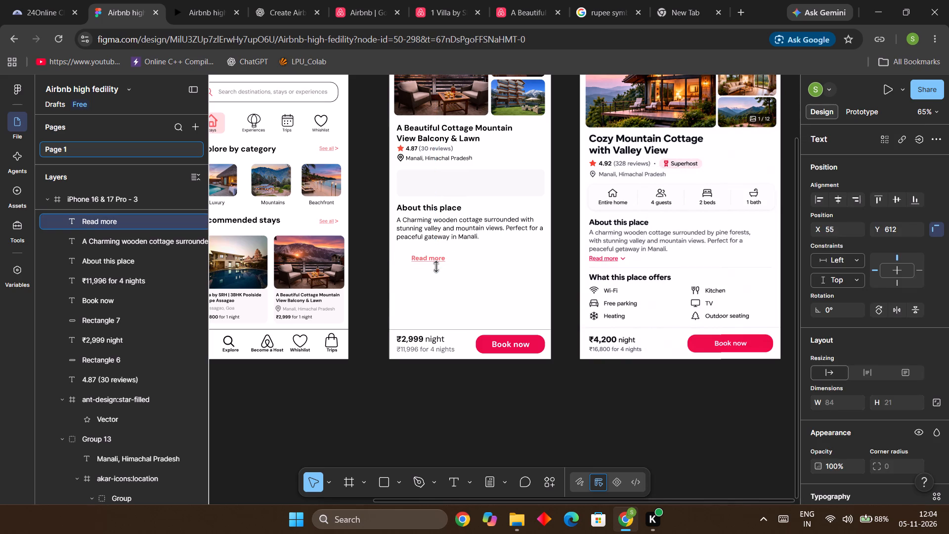
key("Left")
key("Left")
key("Left")
key("Left")
key("Left")
key("Left")
key("Left")
key("Left")
key("Left")
key("Left")
key("Left")
key("Left")
key("Left")
key("Left")
key("Left")
key("Left")
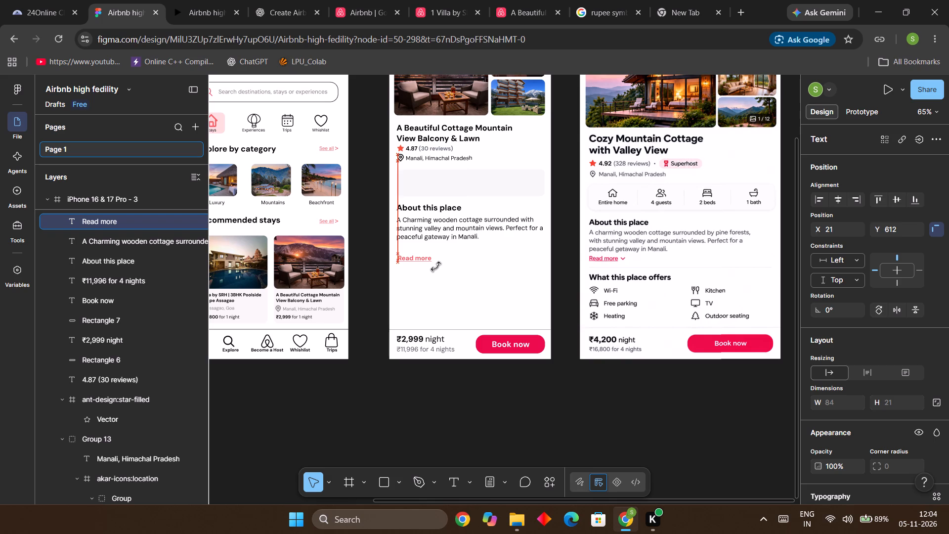
key("Left")
key("Left")
key("Left")
key("Up")
key("Up")
key("Up")
key("Up")
key("Up")
key("Up")
key("Up")
key("Up")
key("Up")
key("Up")
key("Up")
key("Up")
key("Up")
key("Up")
key("Up")
key("Up")
key("Up")
key("Up")
key("Up")
key("Up")
key("Up")
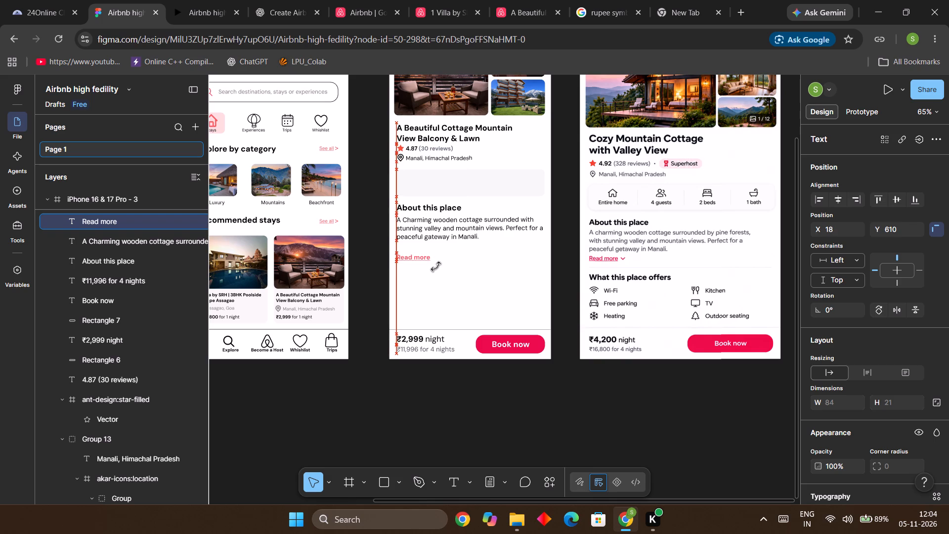
key("Up")
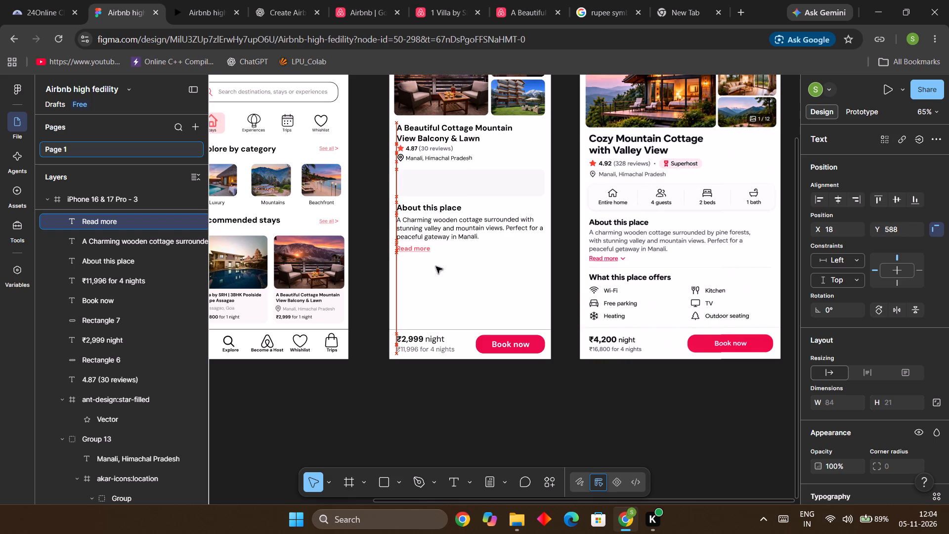
key("Up")
key("Up")
key("Up")
key("Up")
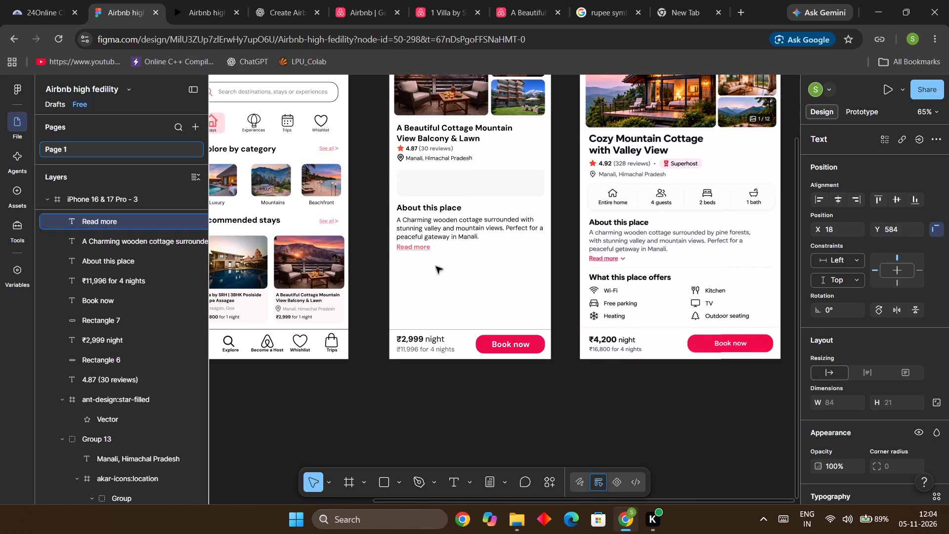
left_click(436, 267)
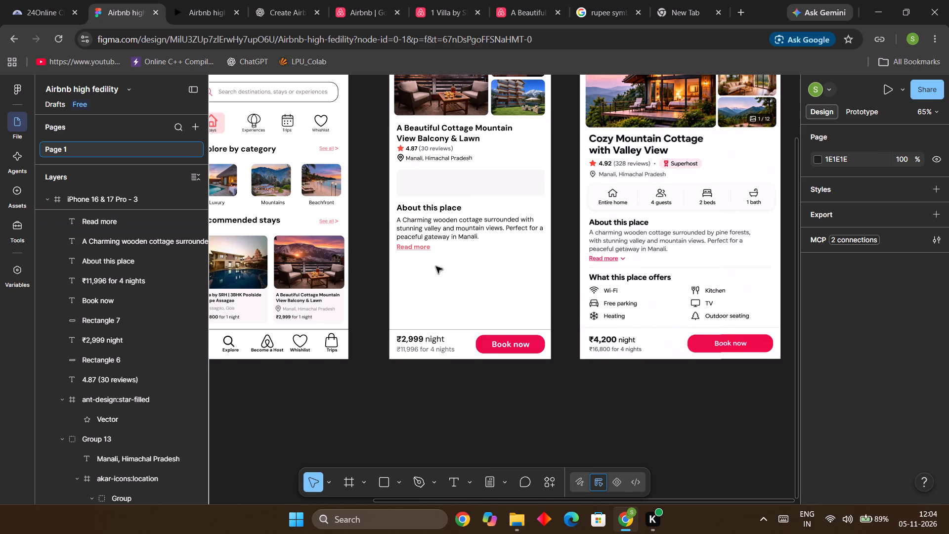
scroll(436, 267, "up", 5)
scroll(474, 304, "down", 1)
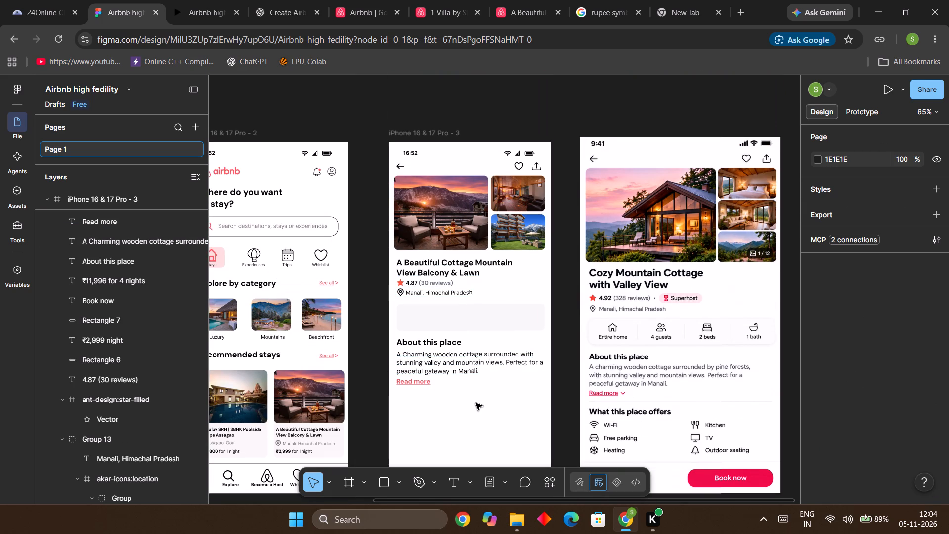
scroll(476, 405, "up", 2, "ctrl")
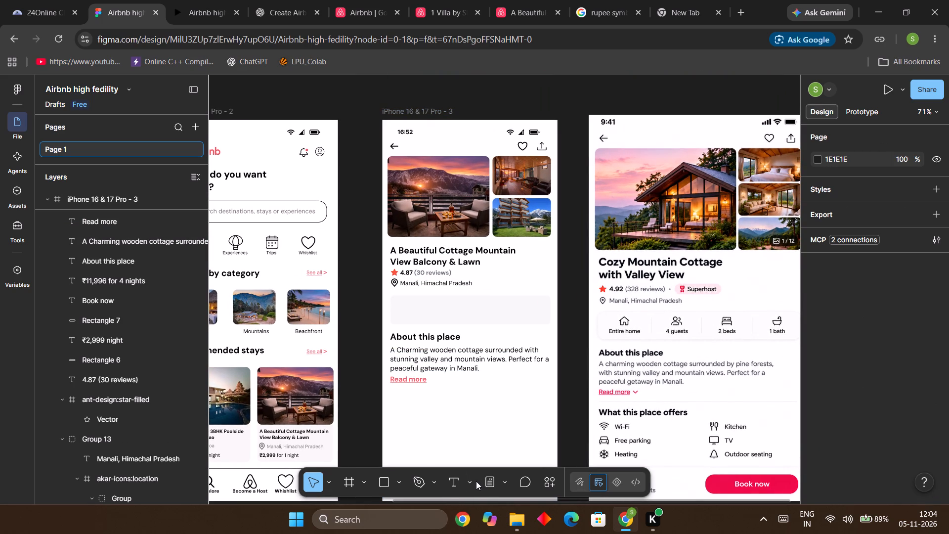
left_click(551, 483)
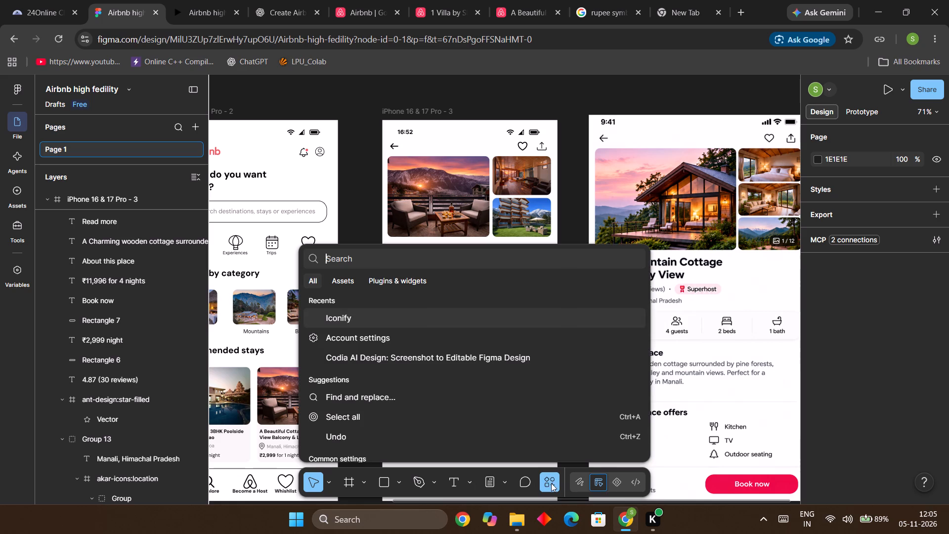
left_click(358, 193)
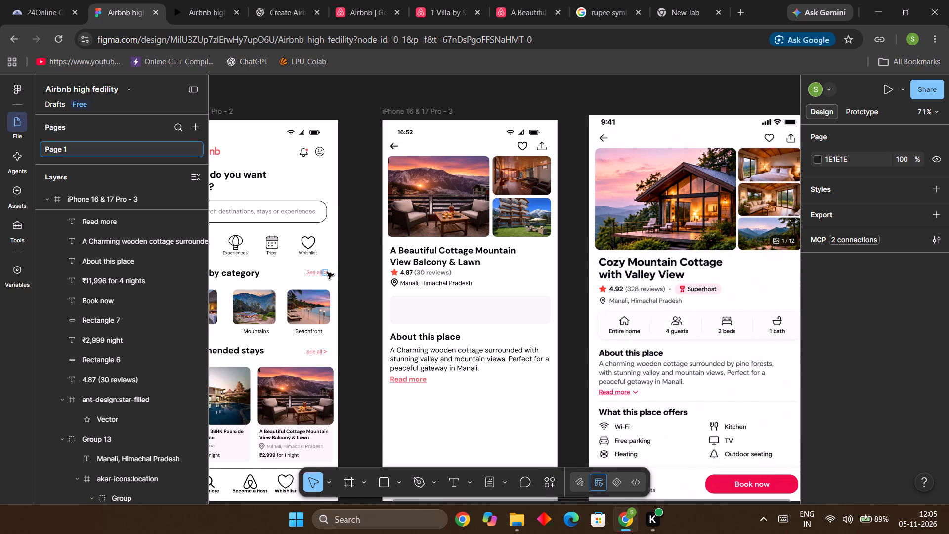
Duplicate the ">" arrow of the "Explore by category" heading's "See all" link and place the copy beside "Read more" at X 116, Y 593.
left_click(327, 272)
key("ctrl+d")
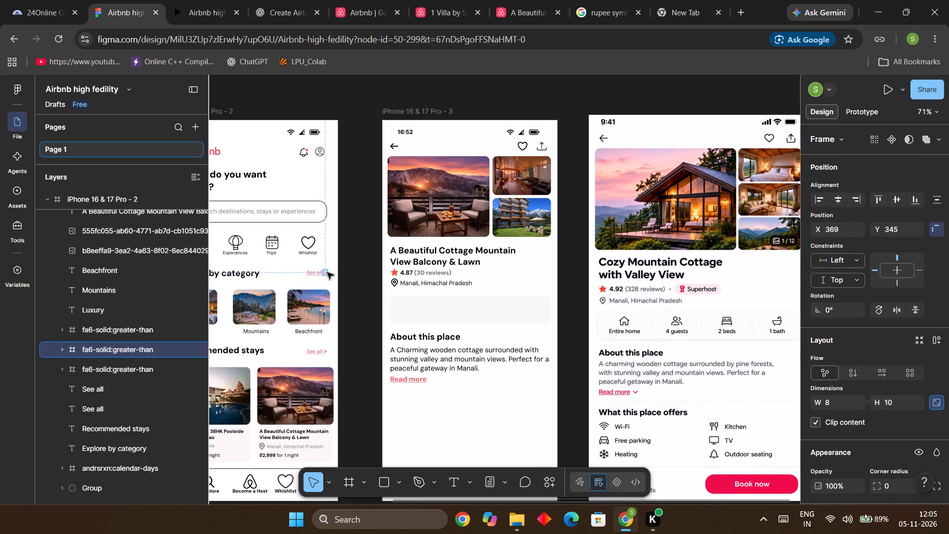
left_click_drag(327, 272, 419, 375)
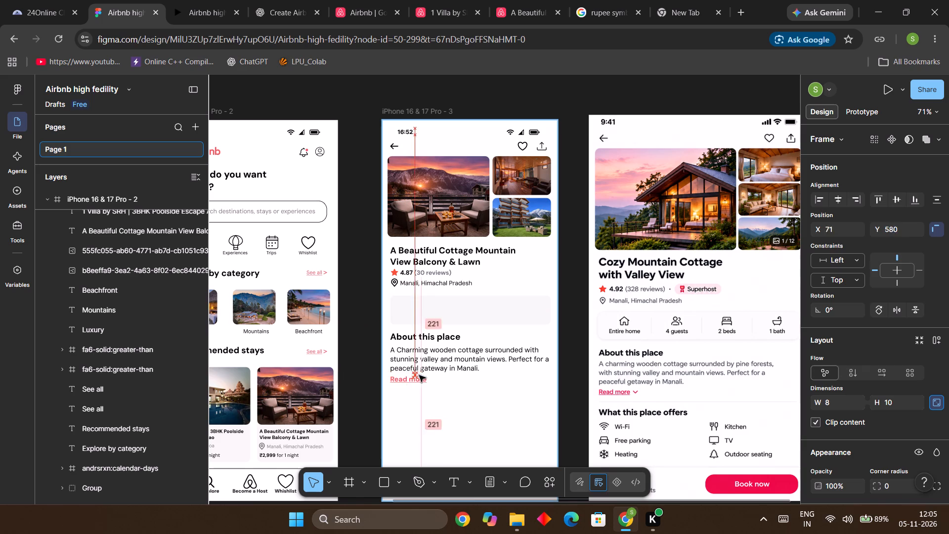
left_click_drag(419, 375, 436, 380)
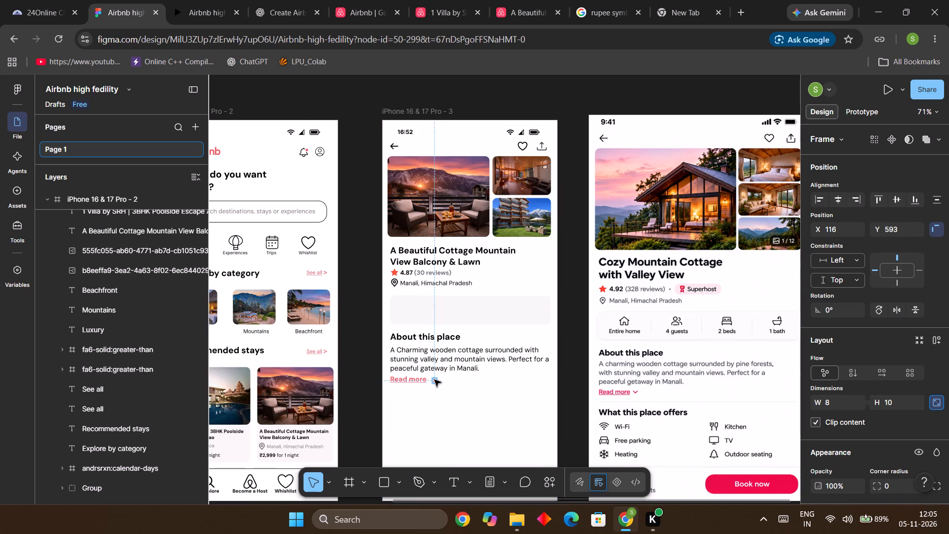
Rotate the ">" arrow beside "Read more" to -90° so that it points downward.
scroll(441, 399, "up", 6, "ctrl")
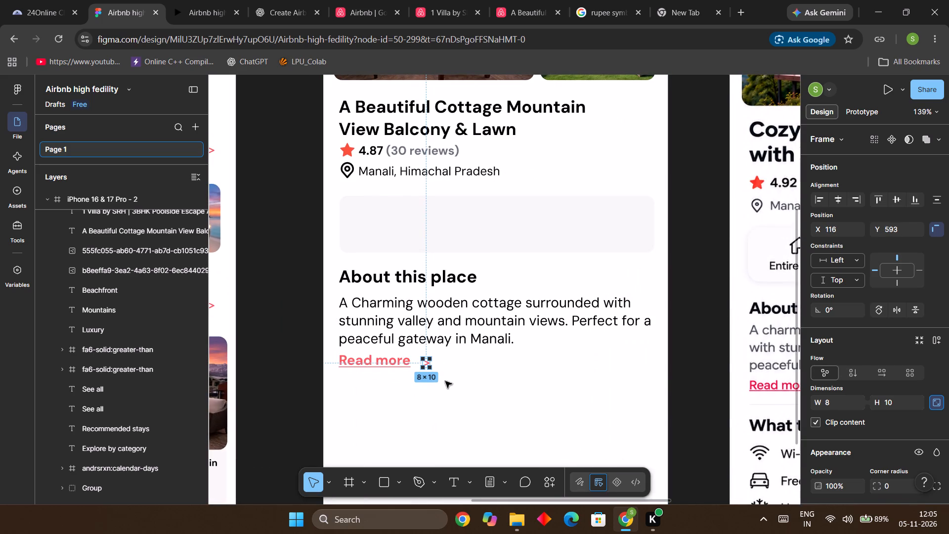
scroll(447, 386, "up", 5, "ctrl")
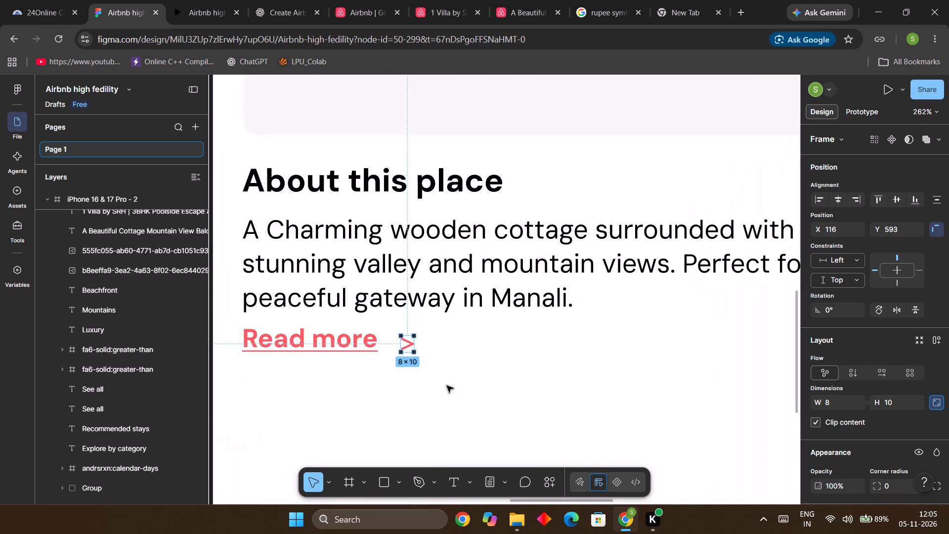
scroll(412, 350, "up", 3)
scroll(411, 349, "up", 1, "ctrl")
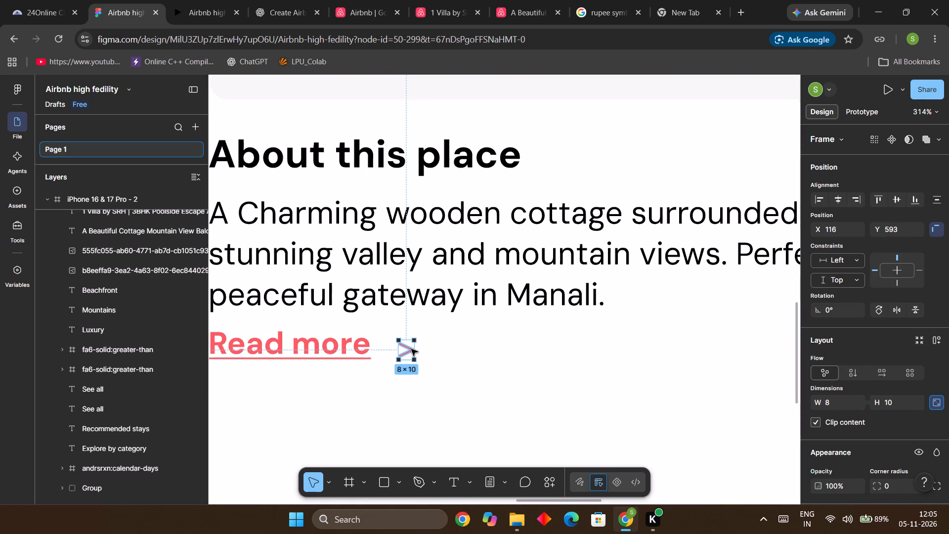
left_click(399, 341)
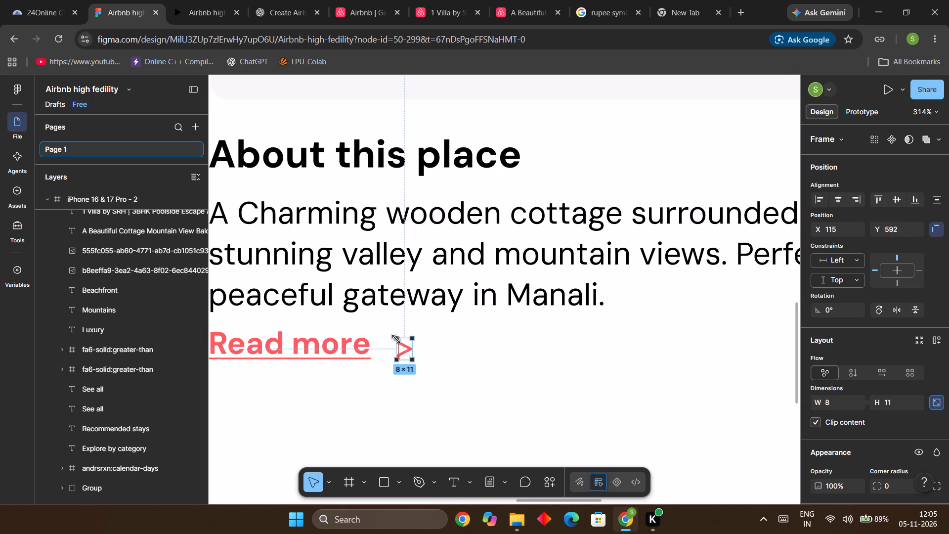
left_click_drag(420, 362, 419, 364)
left_click_drag(419, 364, 382, 371)
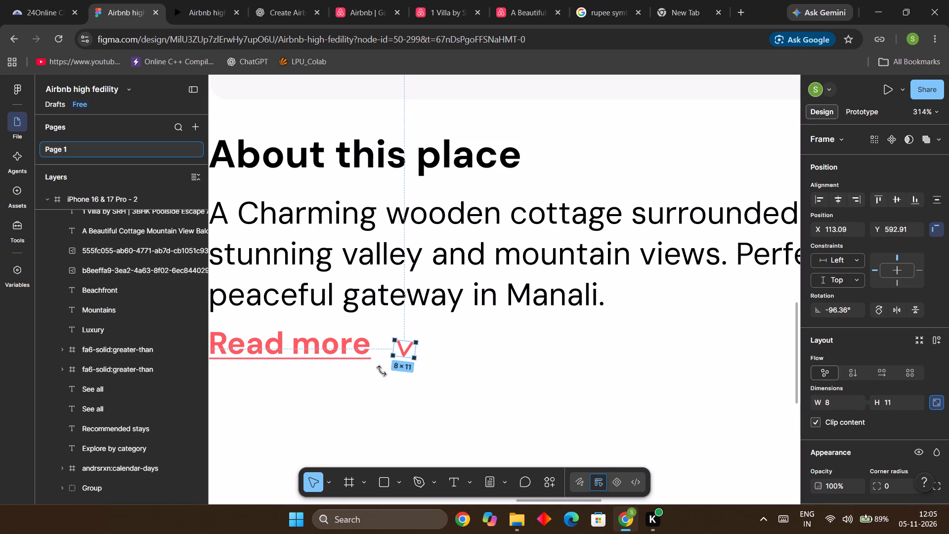
left_click_drag(382, 371, 384, 373)
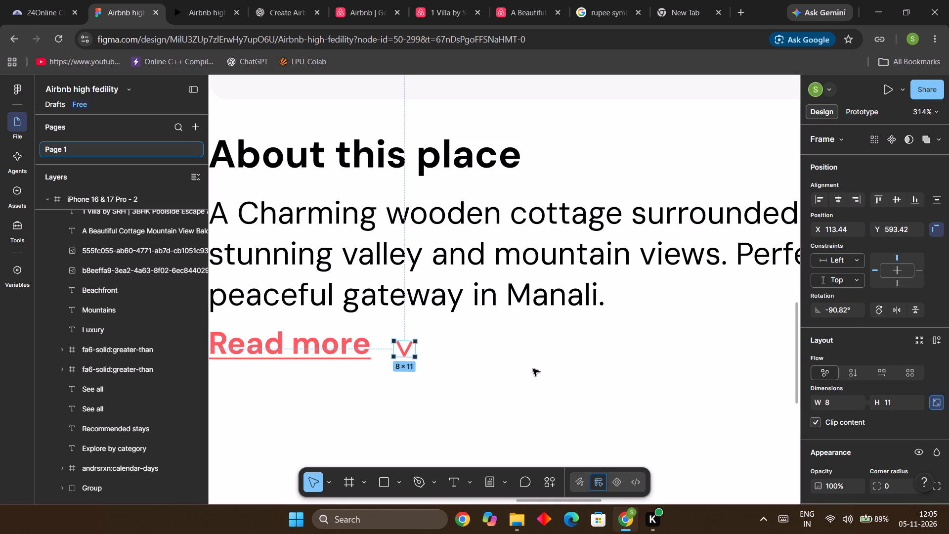
left_click(849, 312)
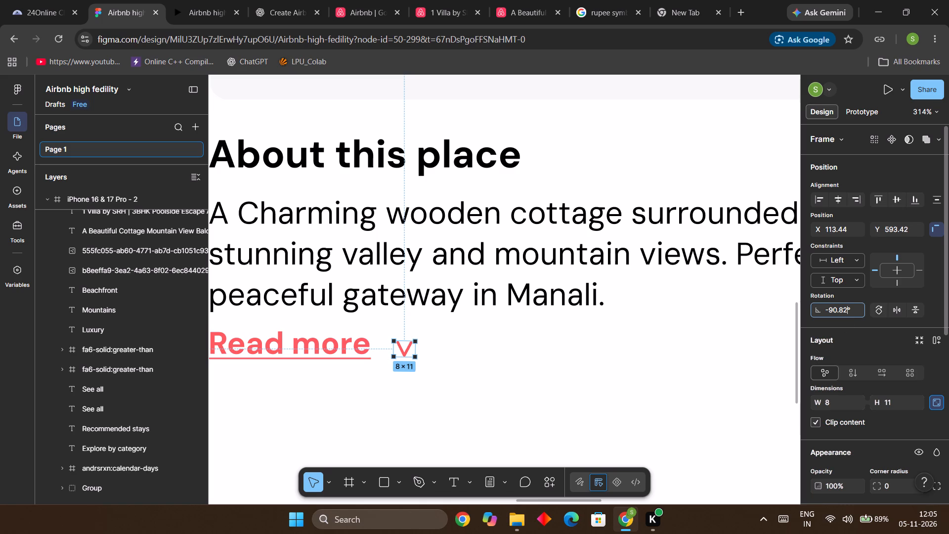
key("ctrl+a")
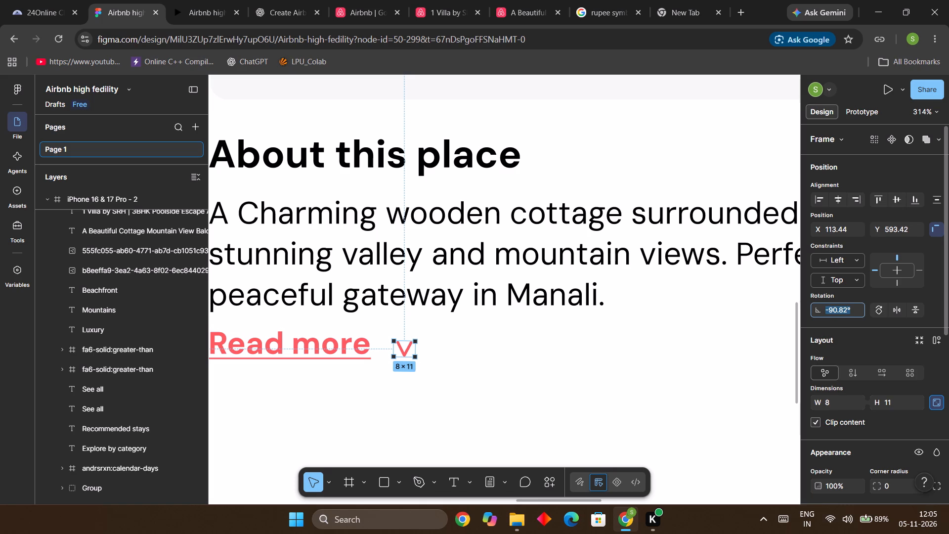
type("90")
key("Return")
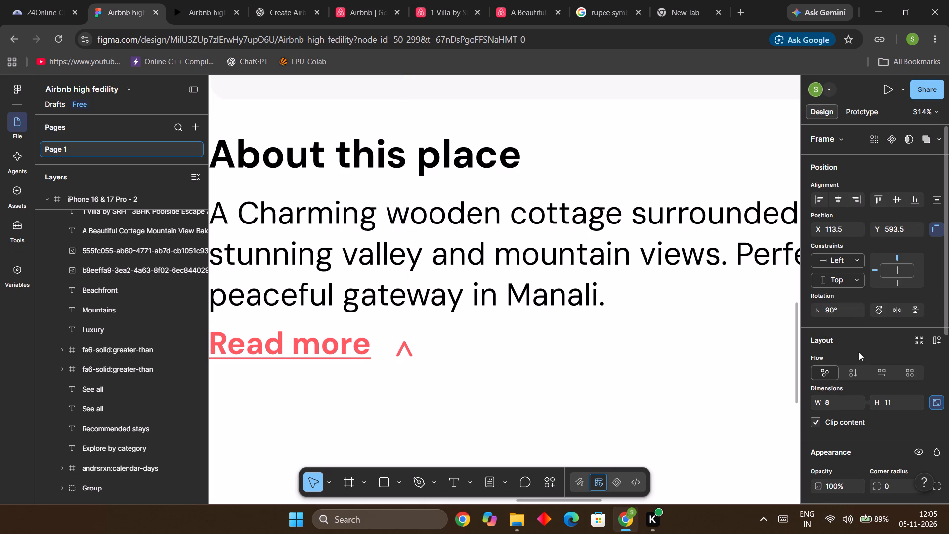
triple_click(826, 311)
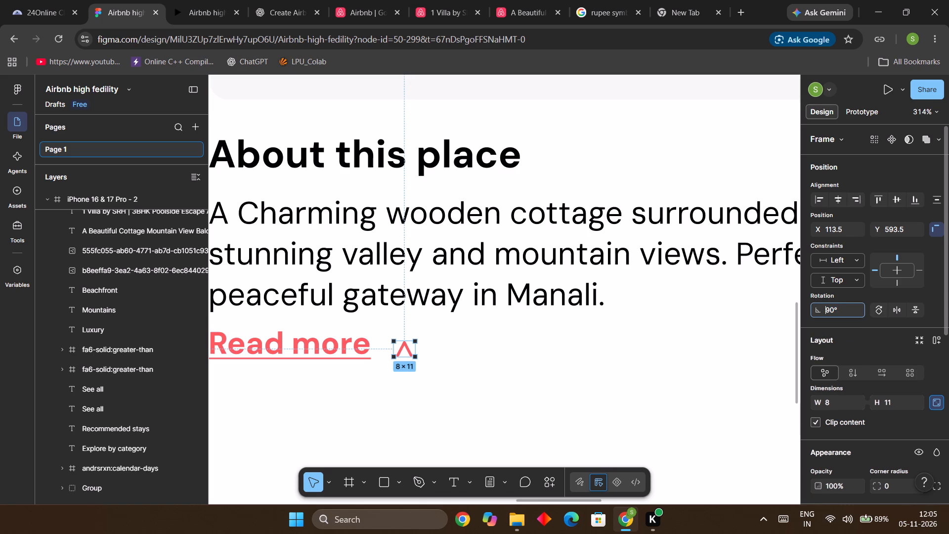
key("minus")
key("Return")
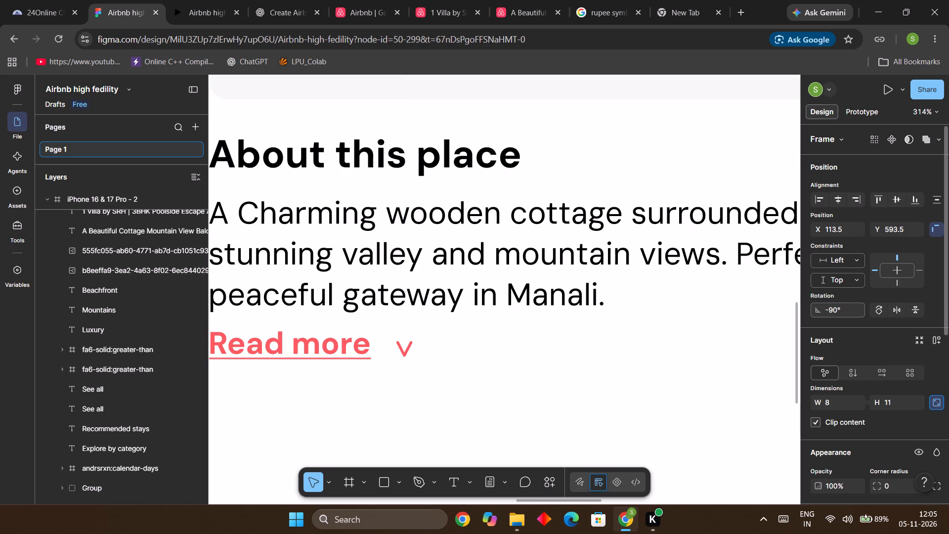
scroll(823, 311, "up", 1)
left_click(527, 370)
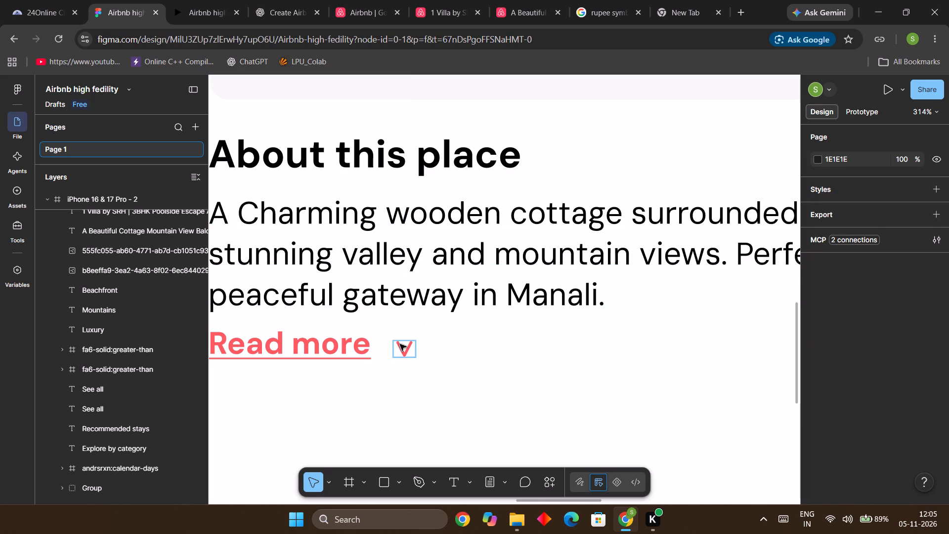
Resize the rotated arrow's frame beside "Read more" to 9 × 11.
left_click(400, 345)
left_click(395, 341)
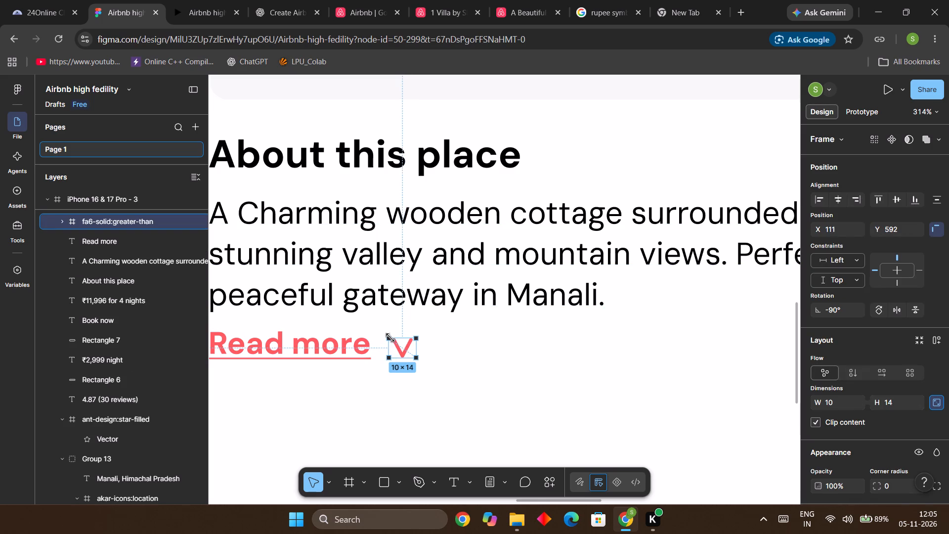
left_click(446, 360)
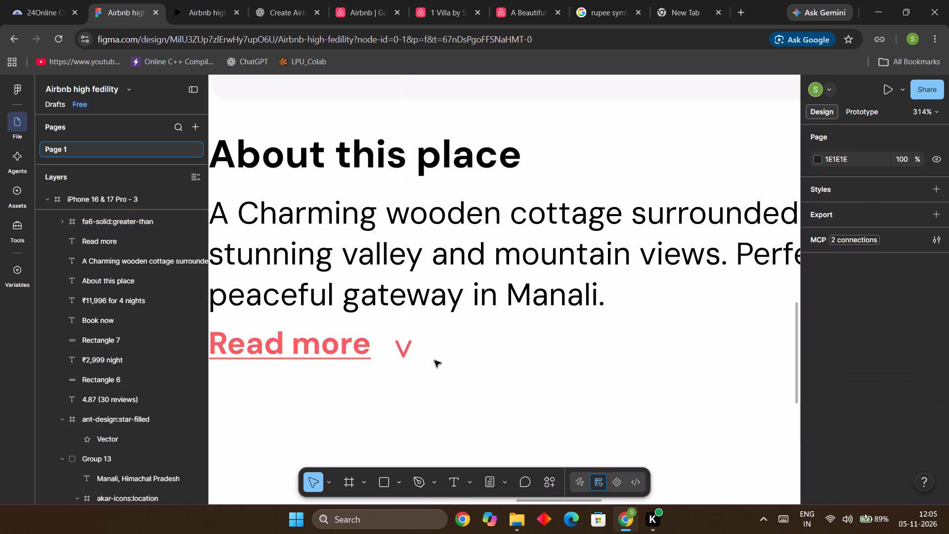
left_click(411, 356)
left_click(415, 359)
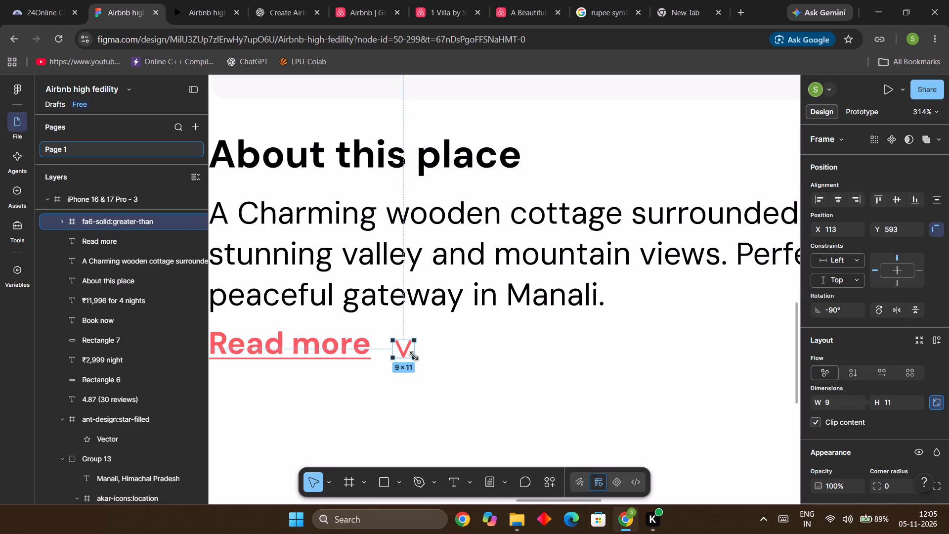
left_click(462, 361)
Move the arrow's vector out of its frame to X 104, Y 593, close behind the "Read more" text.
left_click(406, 349)
left_click_drag(404, 349, 380, 347)
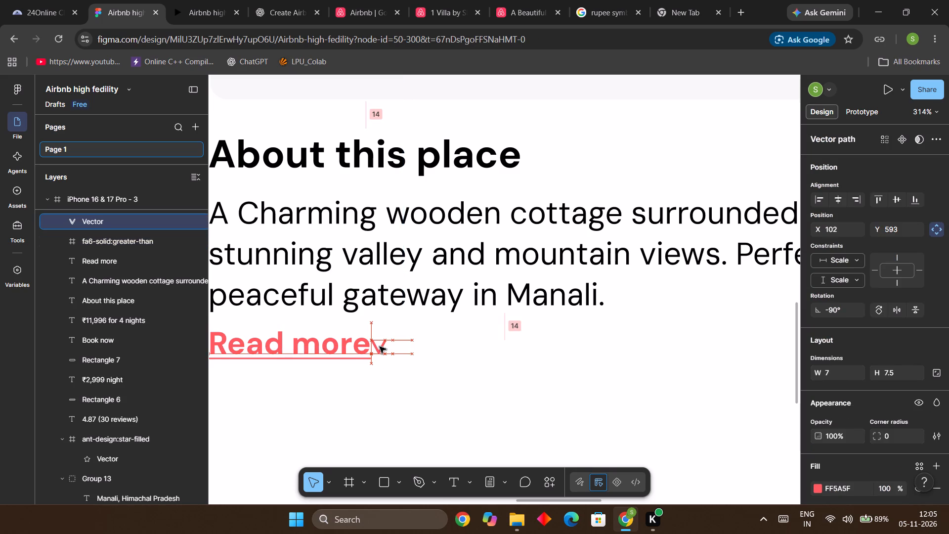
left_click_drag(380, 347, 384, 347)
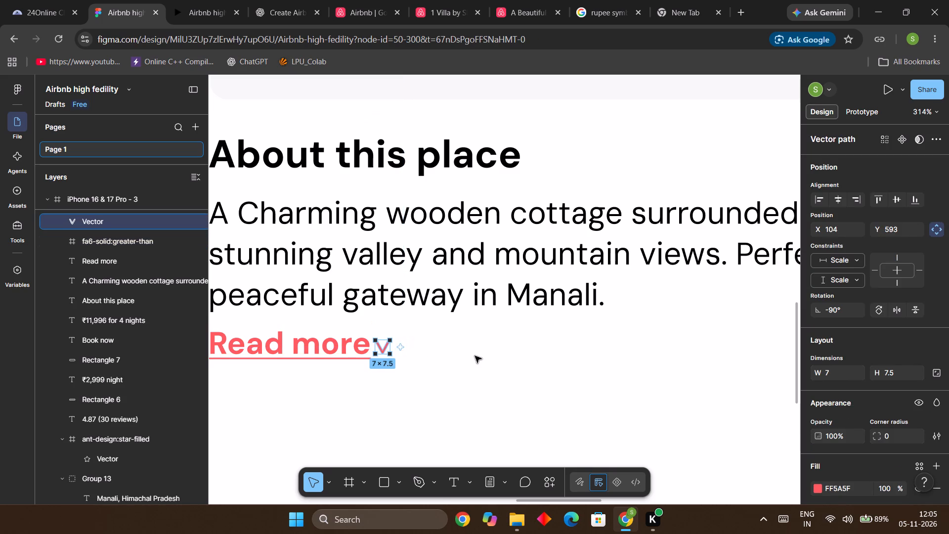
key("Down")
key("Down")
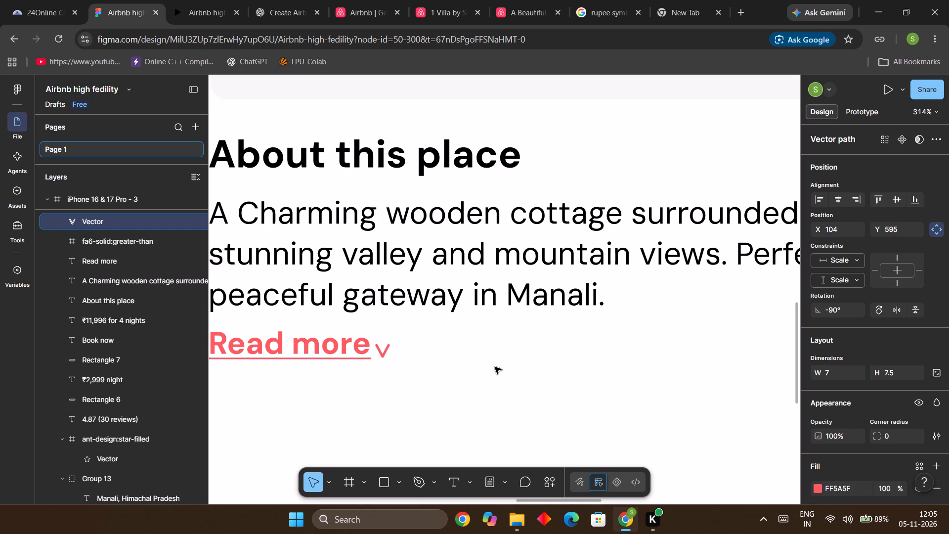
key("Down")
key("Up")
key("Up")
key("Up")
key("Left")
key("Right")
key("Down")
key("Up")
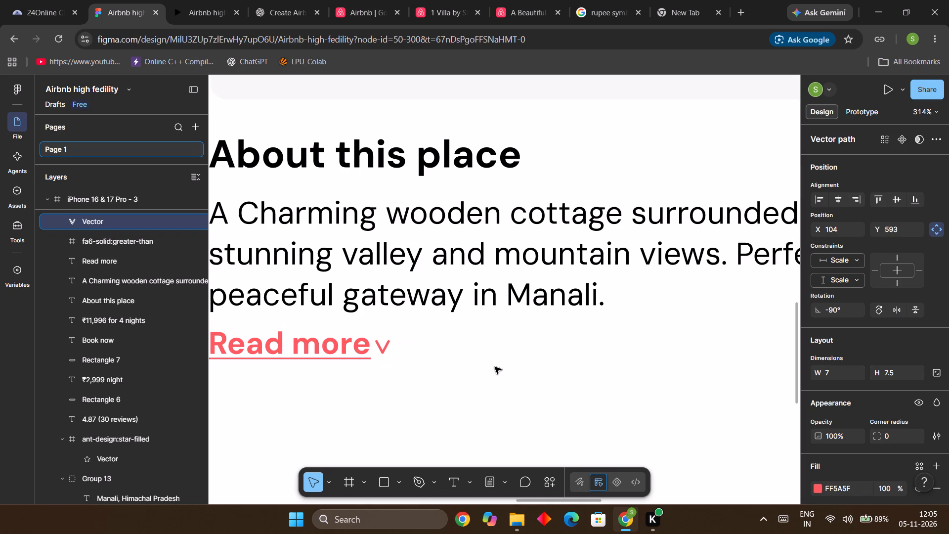
left_click(496, 367)
Nudge the down arrow to X 106, Y 593, leaving a small gap after "Read more".
scroll(496, 367, "down", 8, "ctrl")
scroll(496, 367, "up", 1, "ctrl")
scroll(496, 367, "down", 1, "ctrl")
scroll(627, 387, "down", 2)
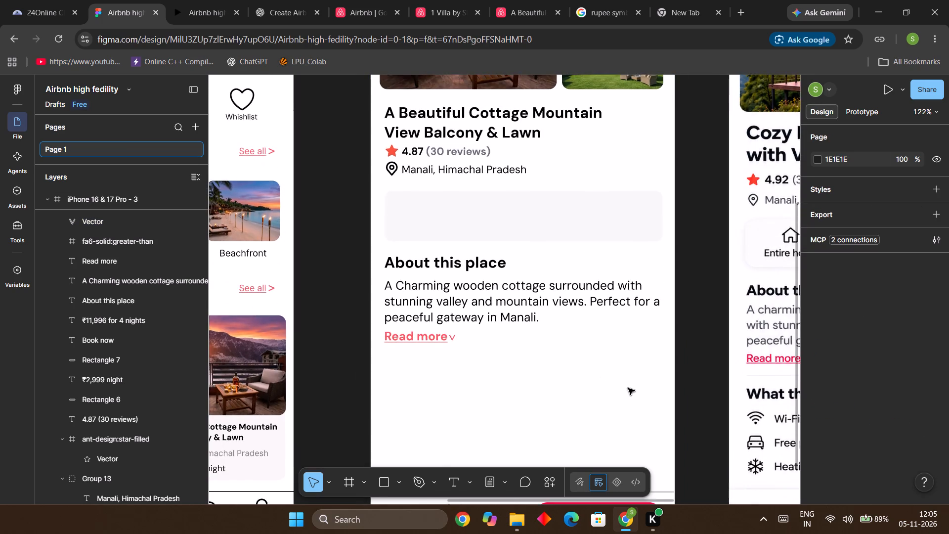
scroll(628, 388, "down", 3, "ctrl")
scroll(576, 385, "up", 1, "ctrl")
left_click(492, 351)
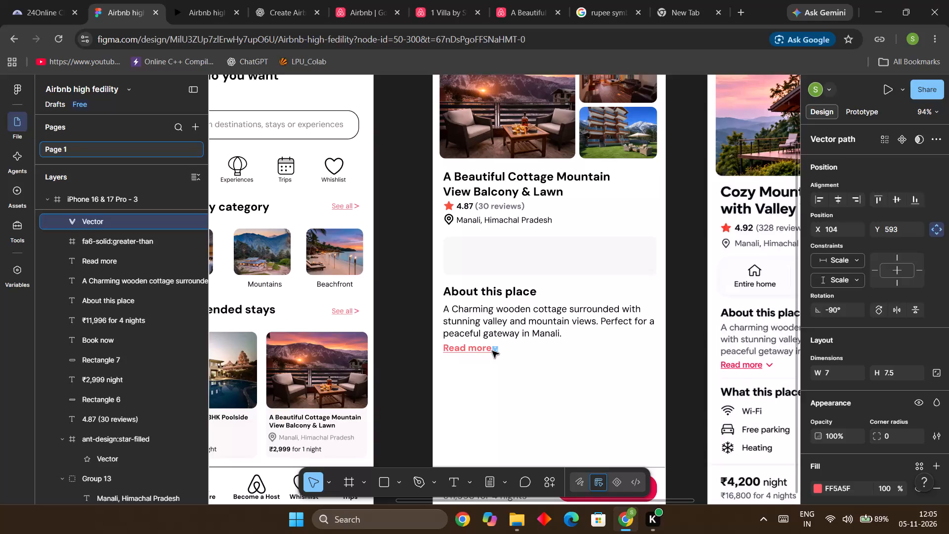
scroll(546, 366, "up", 1)
key("Up")
key("Up")
key("Up")
key("Down")
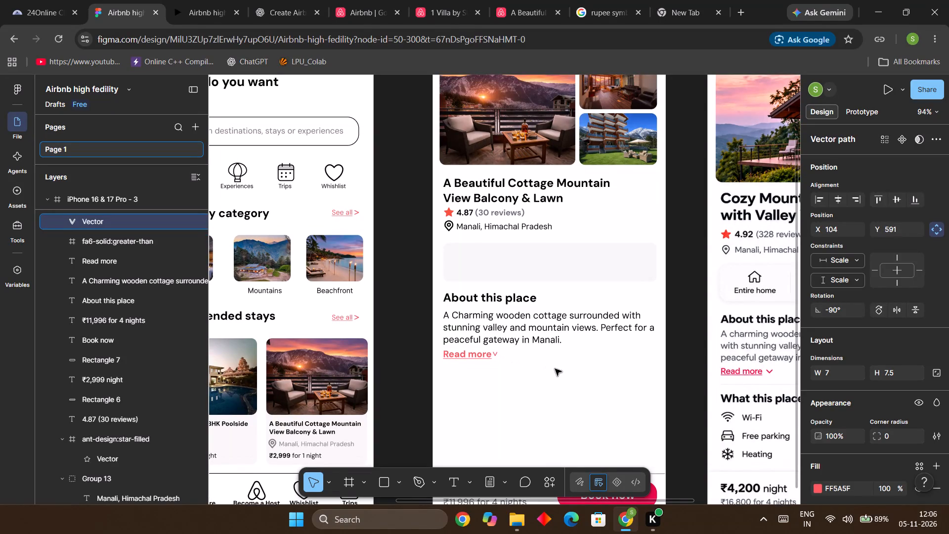
key("Down")
scroll(500, 395, "up", 6, "ctrl")
scroll(507, 351, "up", 4, "ctrl")
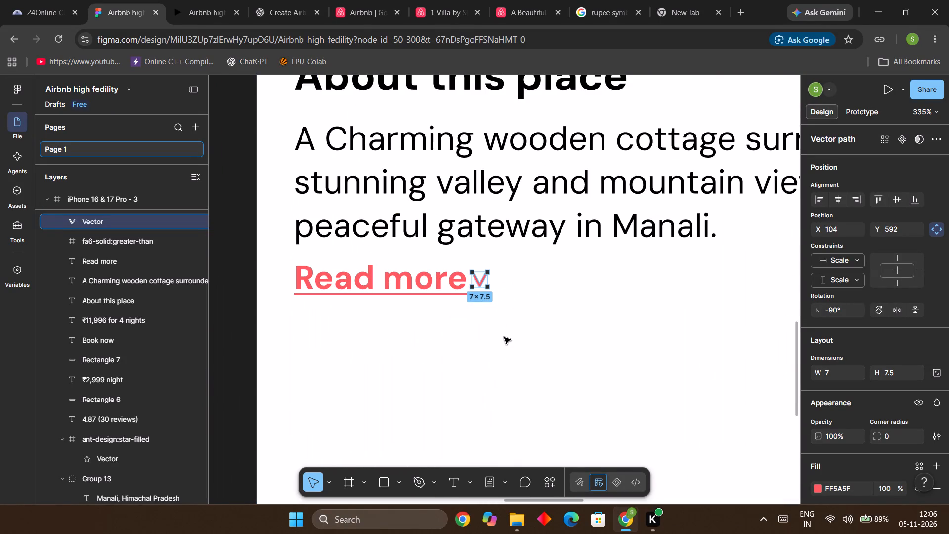
key("Right")
key("Right")
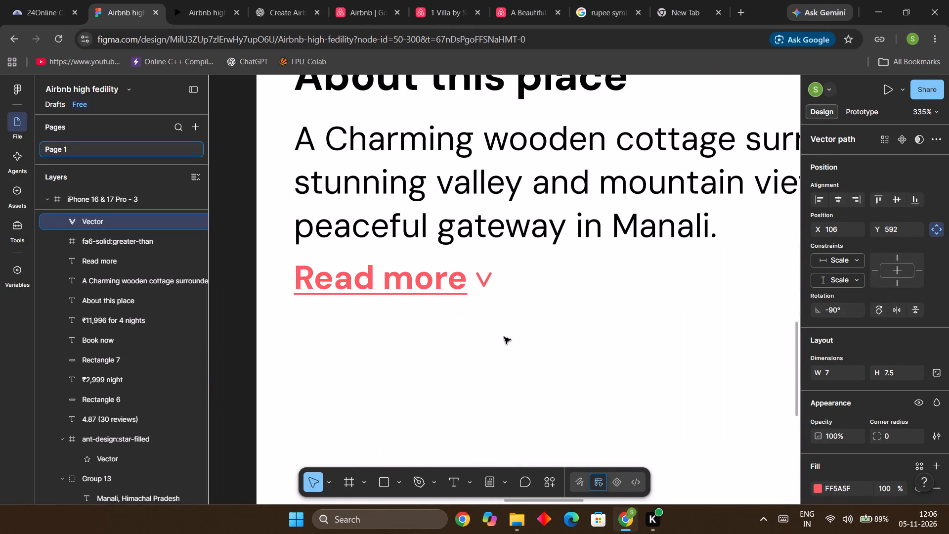
key("Up")
key("Up")
key("Down")
key("Down")
key("Down")
key("Down")
key("Up")
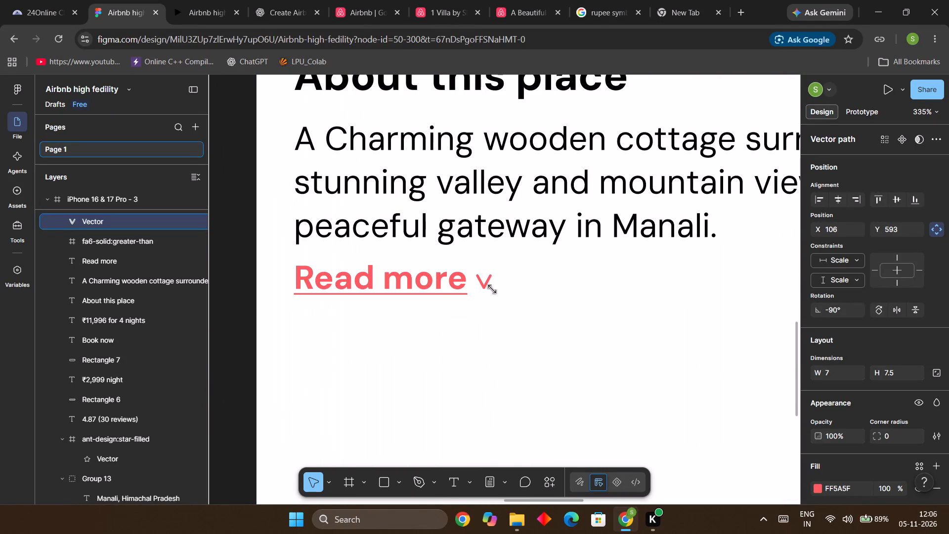
Flatten the down arrow beside "Read more" by resizing it to W 5, H 7.
left_click(485, 286)
left_click_drag(493, 291, 491, 288)
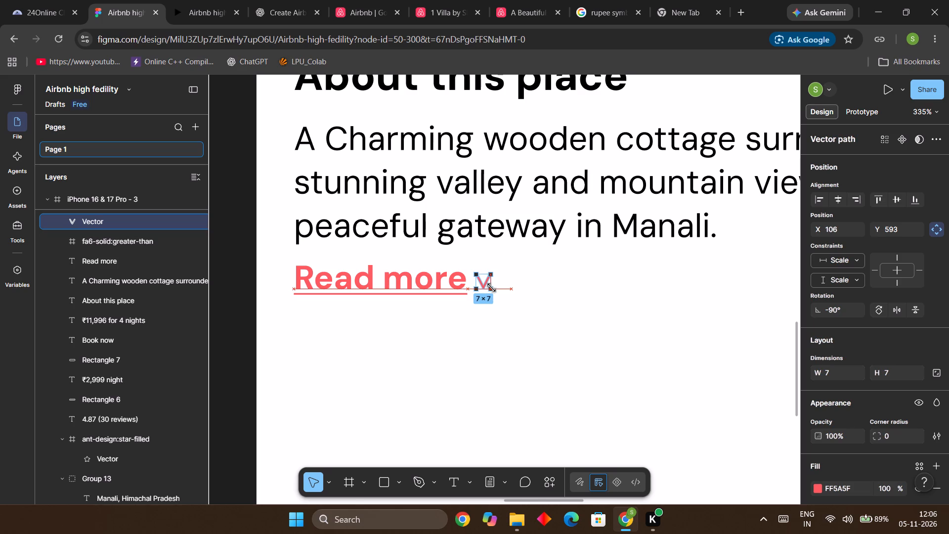
left_click_drag(491, 288, 491, 283)
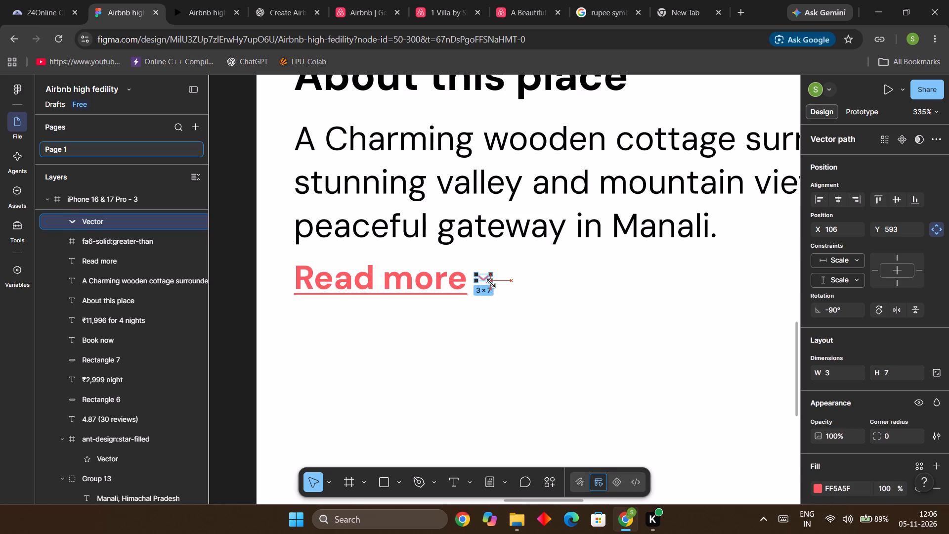
left_click_drag(491, 283, 491, 285)
left_click(493, 280)
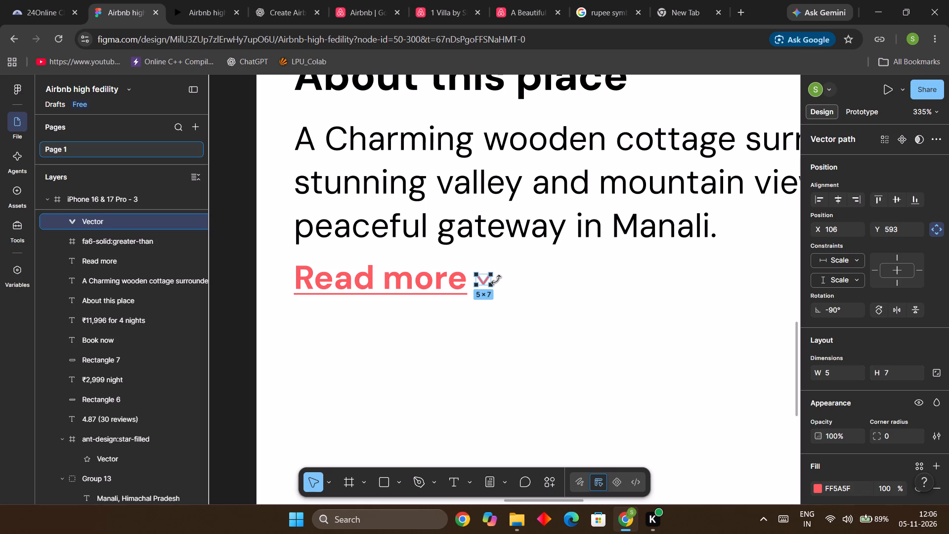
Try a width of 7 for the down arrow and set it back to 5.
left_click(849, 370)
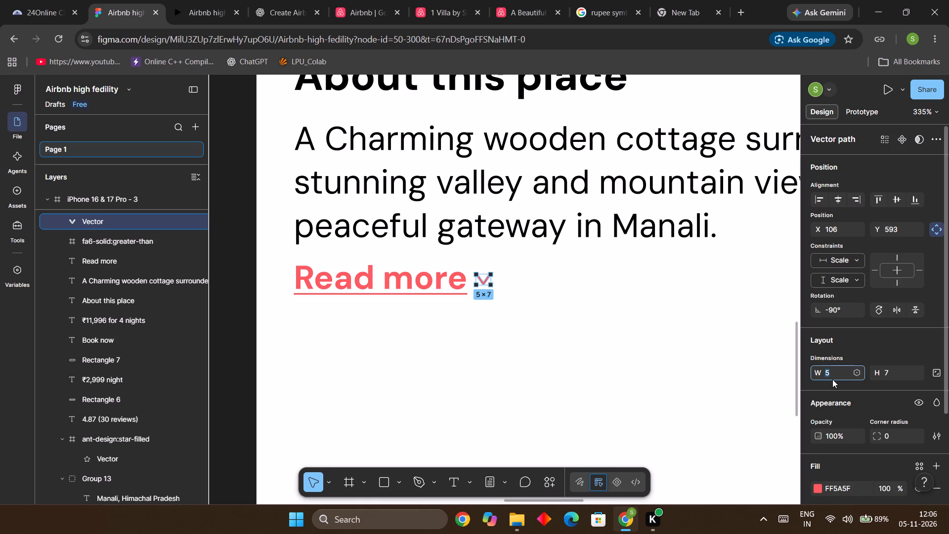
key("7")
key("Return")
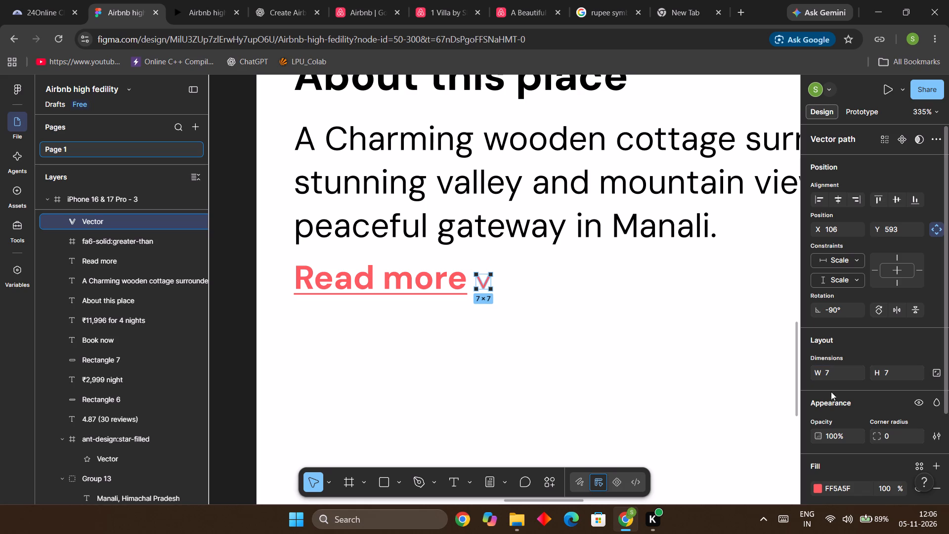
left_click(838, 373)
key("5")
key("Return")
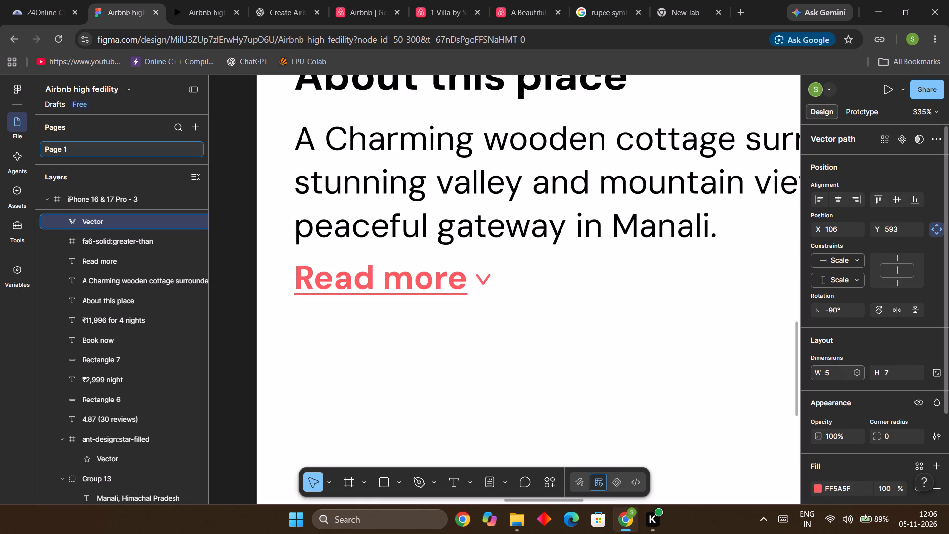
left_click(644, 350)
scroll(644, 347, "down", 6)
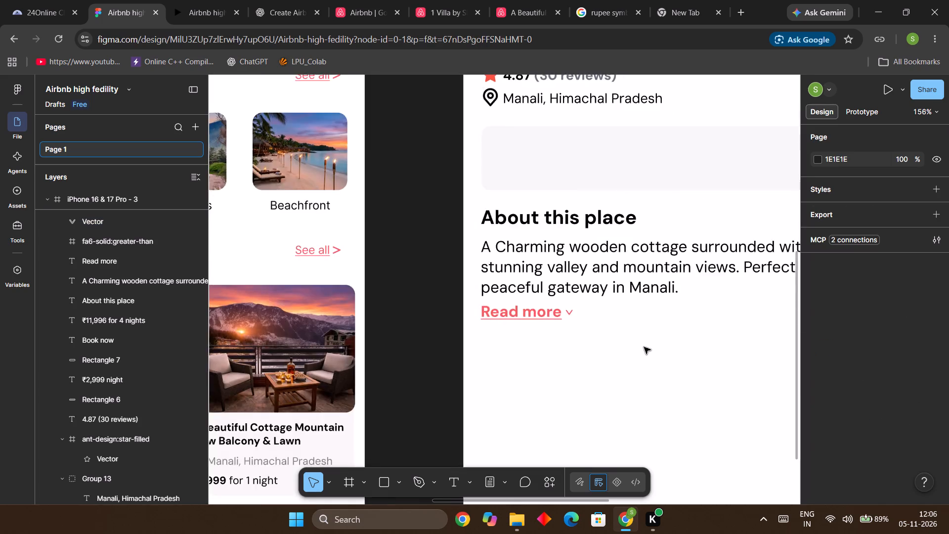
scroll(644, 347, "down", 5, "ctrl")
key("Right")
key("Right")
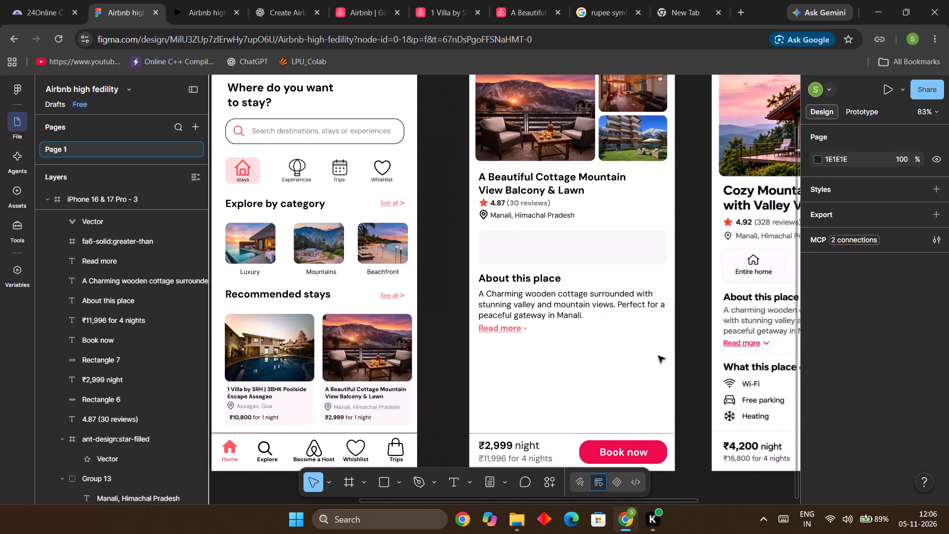
Enlarge the down arrow beside "Read more" to W 6, H 9, trying a height of 10 first.
left_click(526, 330)
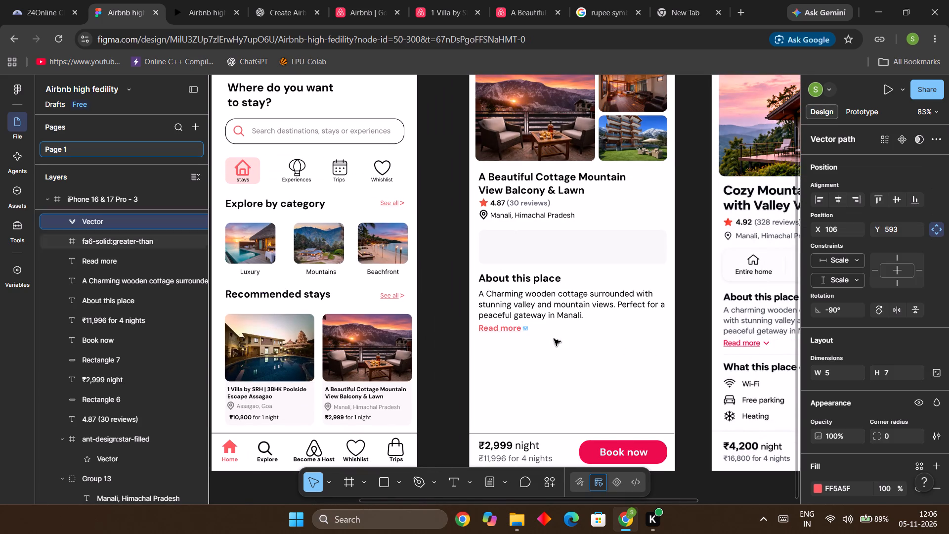
scroll(897, 396, "down", 4)
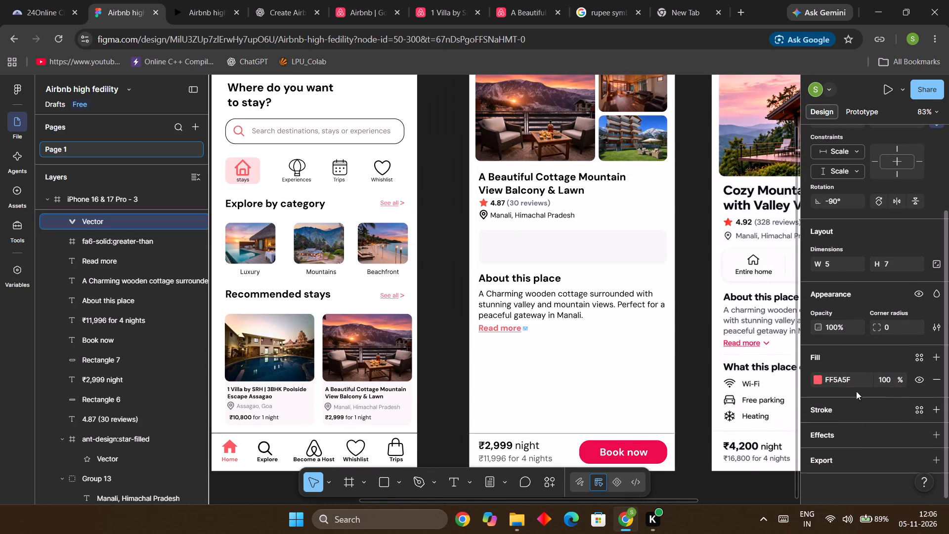
left_click(890, 267)
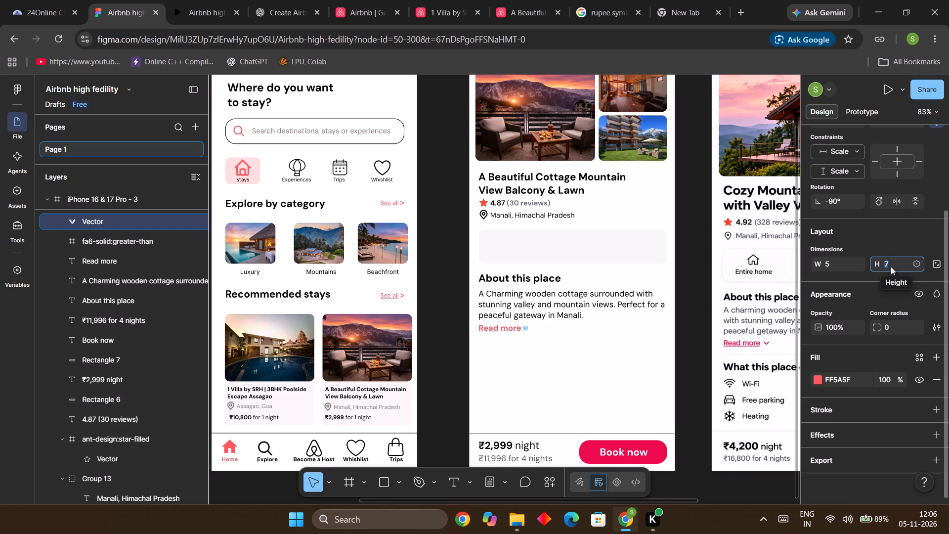
type("10")
key("Return")
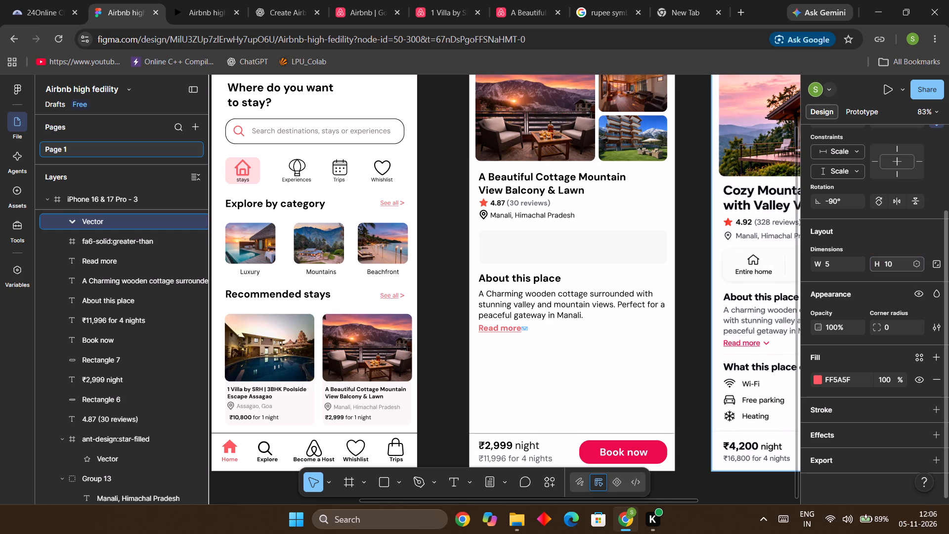
left_click(895, 262)
key("9")
key("Return")
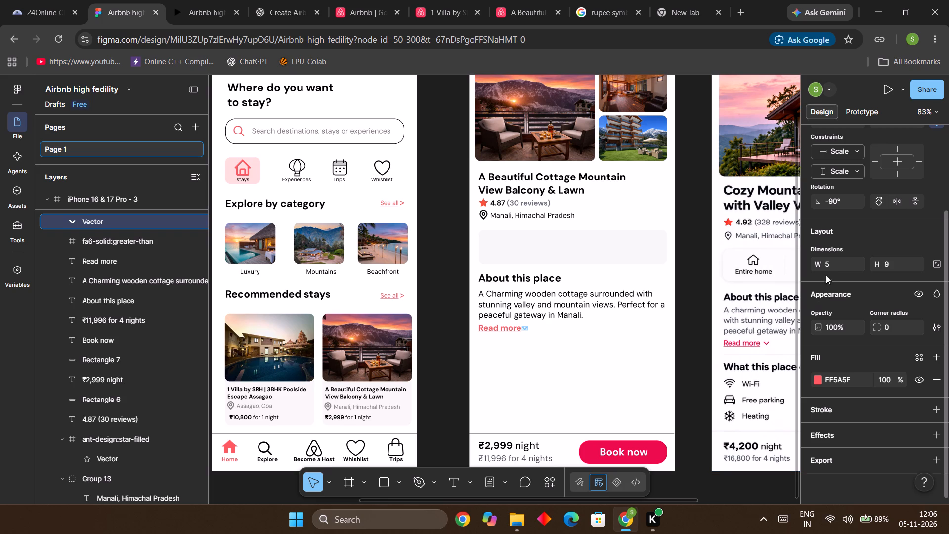
left_click(832, 267)
key("6")
key("Return")
left_click(607, 352)
Delete the leftover empty fa6-solid:greater-than frame beside the down arrow.
scroll(542, 338, "up", 6, "ctrl")
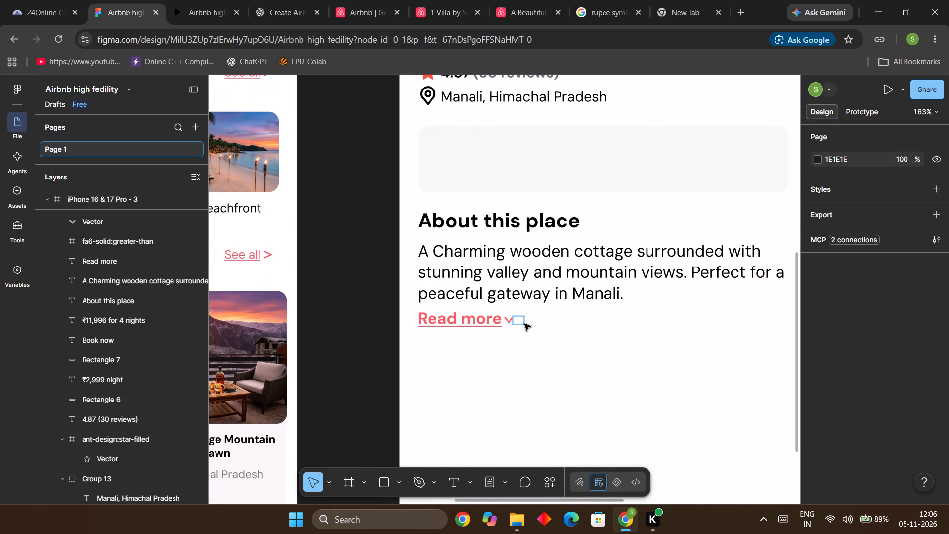
left_click(511, 322)
left_click(542, 331)
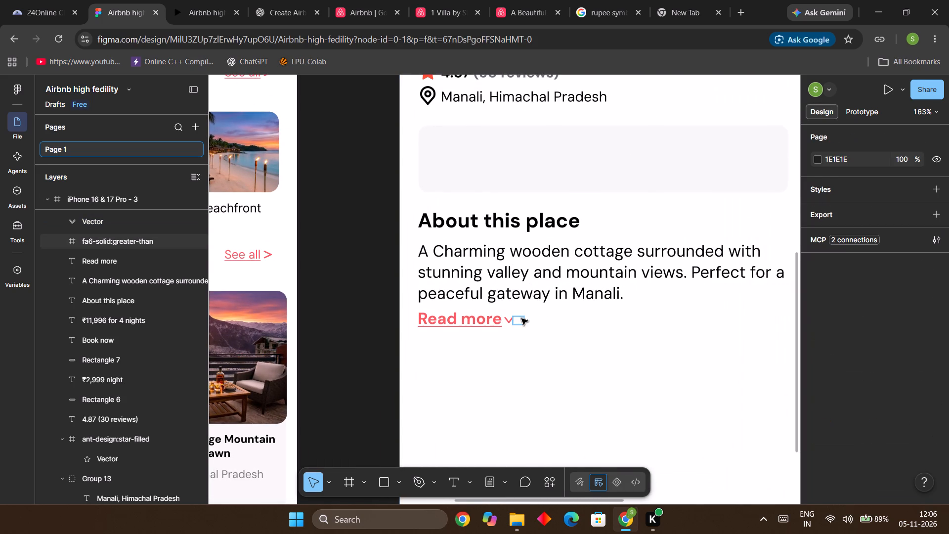
left_click(521, 318)
key("BackSpace")
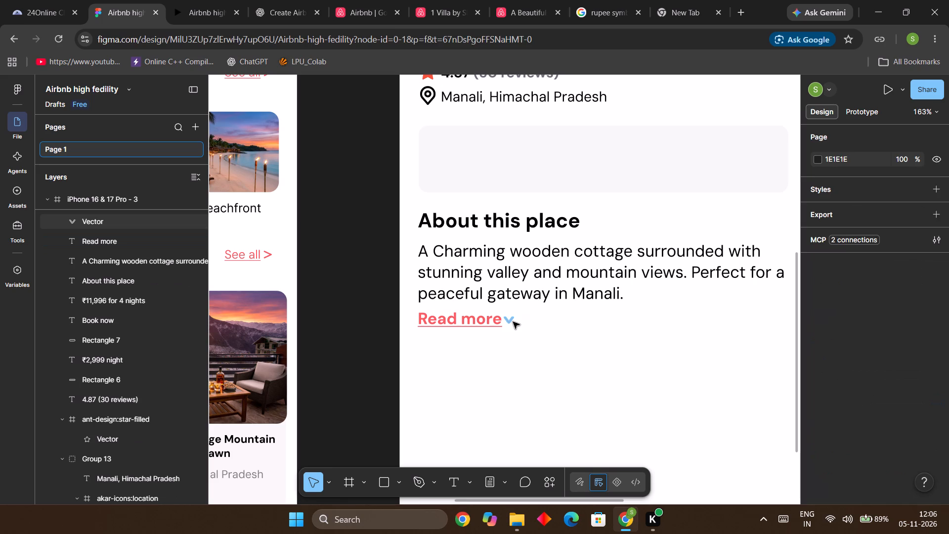
Nudge the down arrow away from "Read more" to X 107, Y 593.
left_click(513, 322)
key("Right")
key("Right")
key("Right")
key("Left")
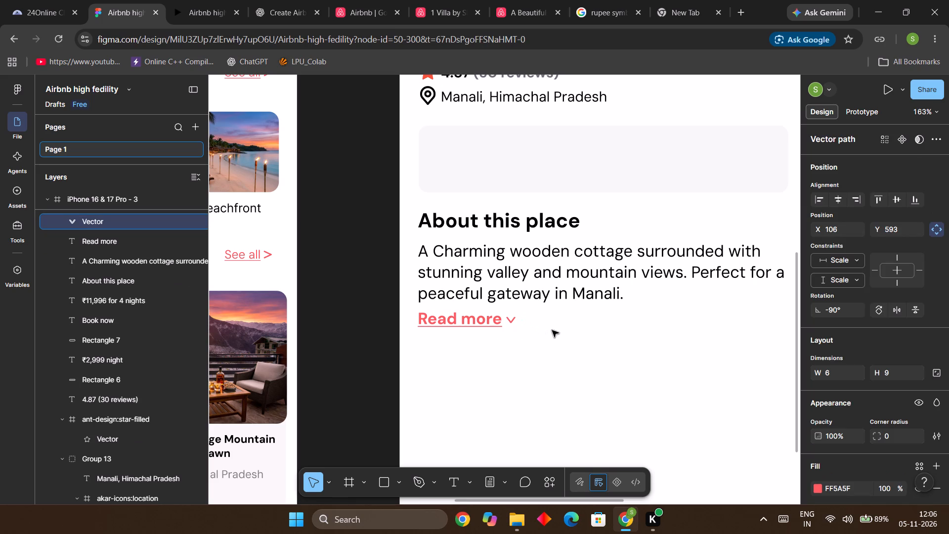
key("Right")
left_click(552, 330)
left_click(556, 335)
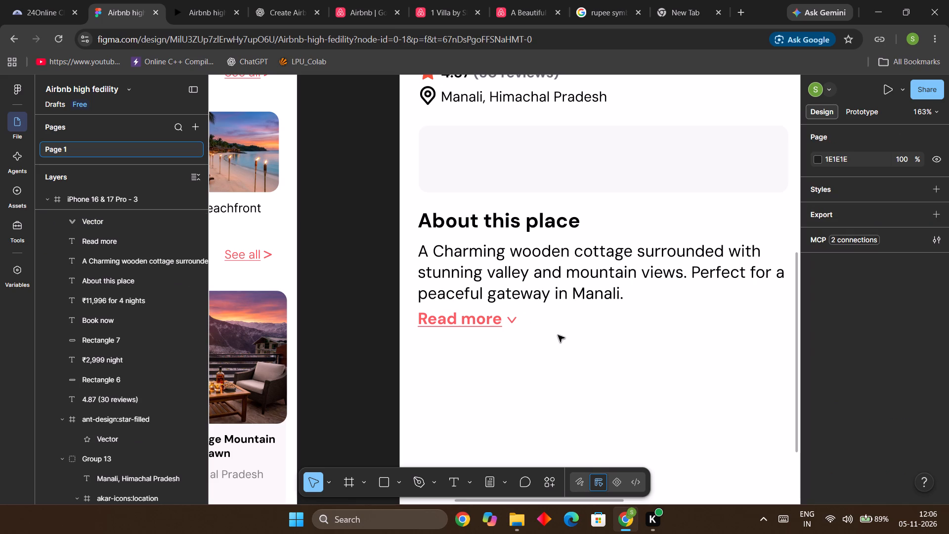
Match the down arrow's fill to the "Read more" text by sampling its colour, #FF5A5F.
scroll(598, 351, "down", 7, "ctrl")
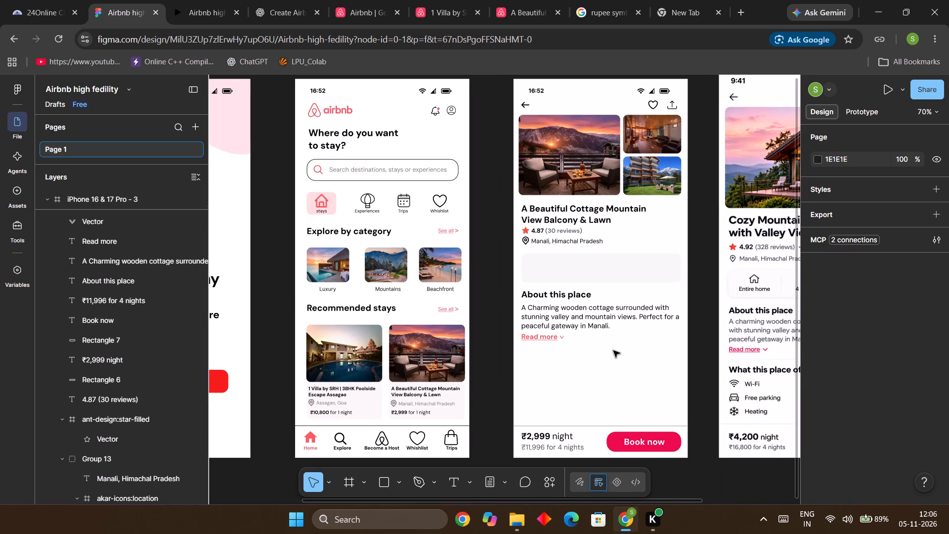
scroll(629, 370, "down", 3, "ctrl")
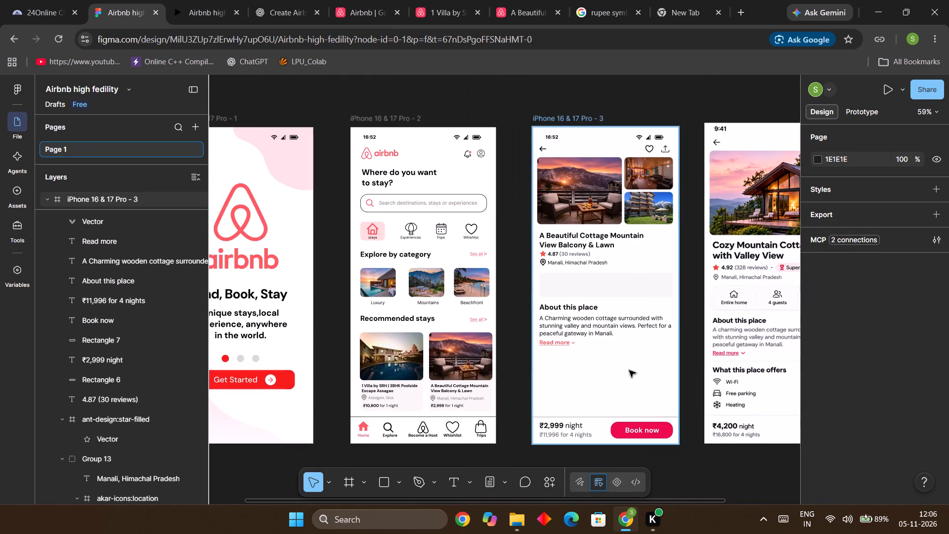
scroll(630, 371, "up", 6, "ctrl")
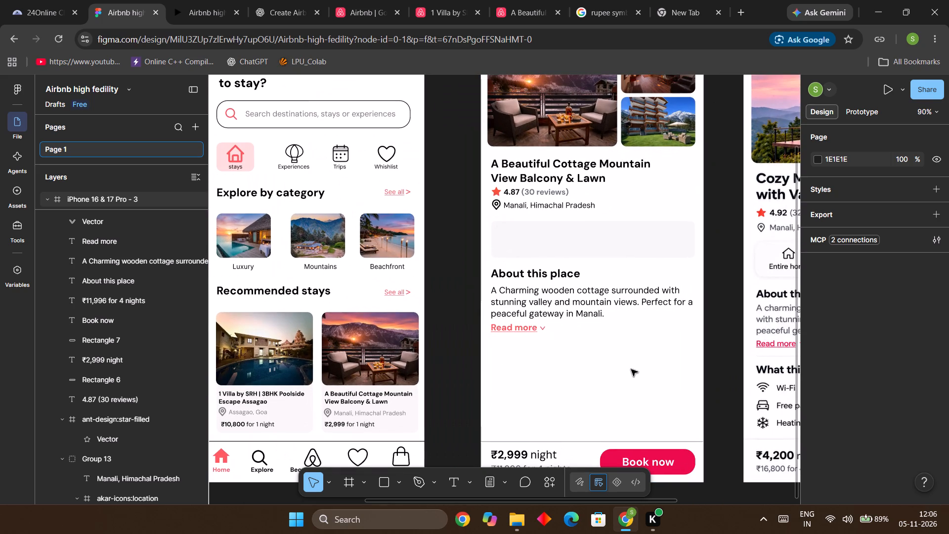
key("Right")
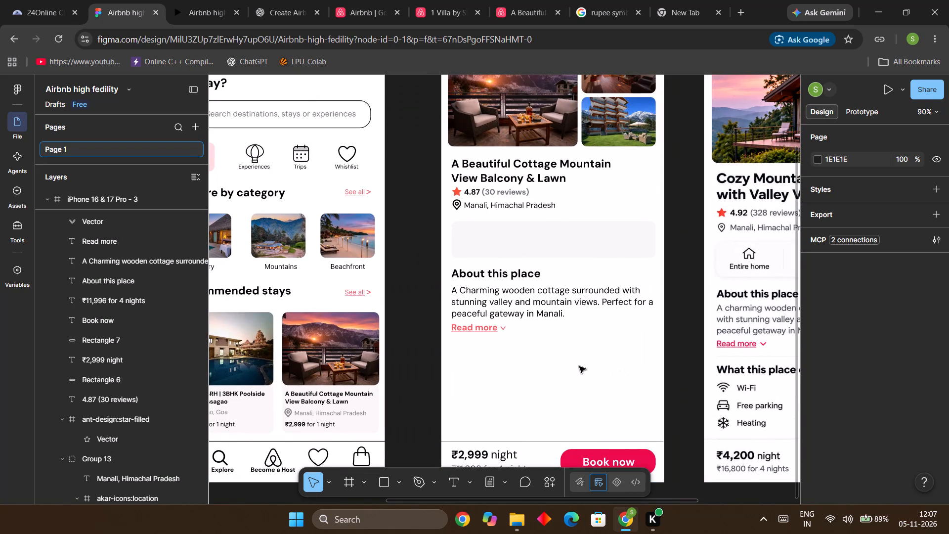
left_click(504, 332)
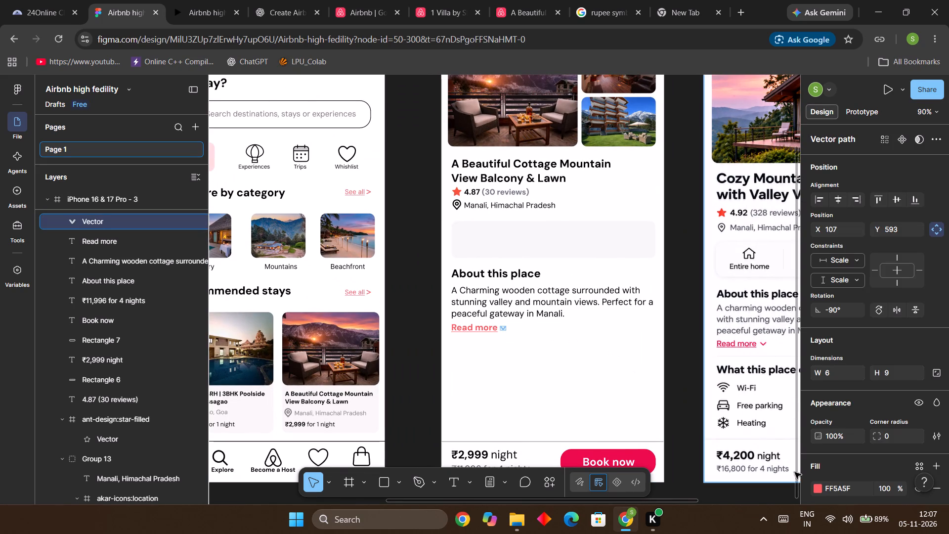
left_click(818, 488)
left_click(672, 374)
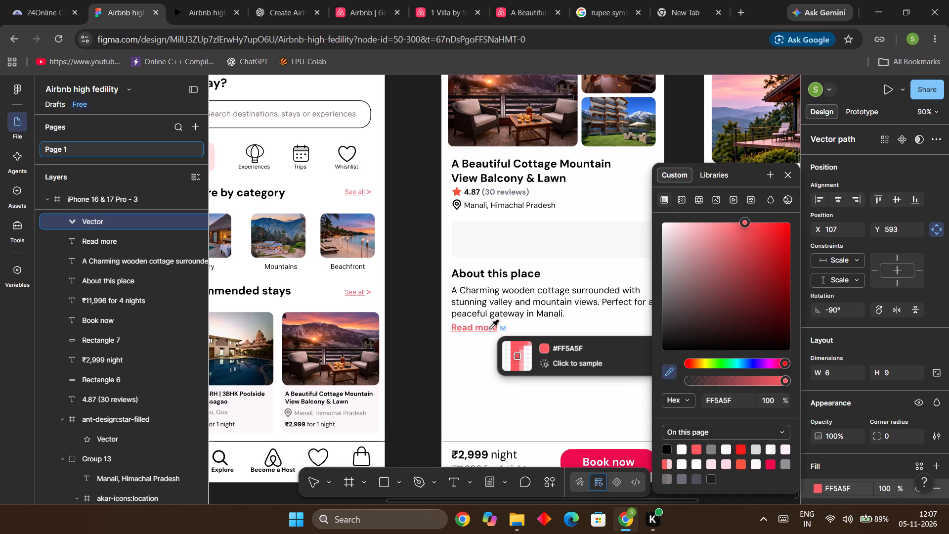
scroll(483, 329, "up", 11, "ctrl")
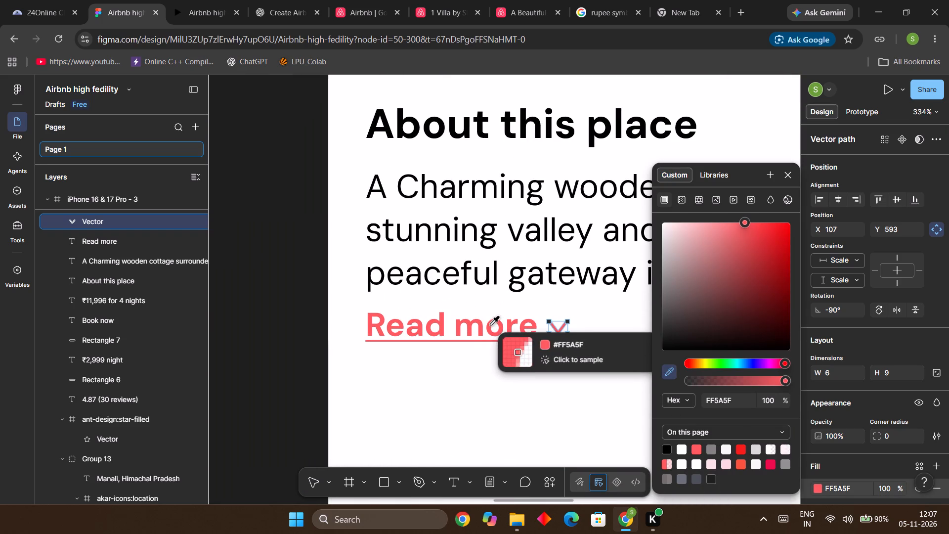
left_click(489, 325)
left_click(503, 385)
Check the property detail screen in the prototype preview and return to the design file.
scroll(503, 386, "down", 7, "ctrl")
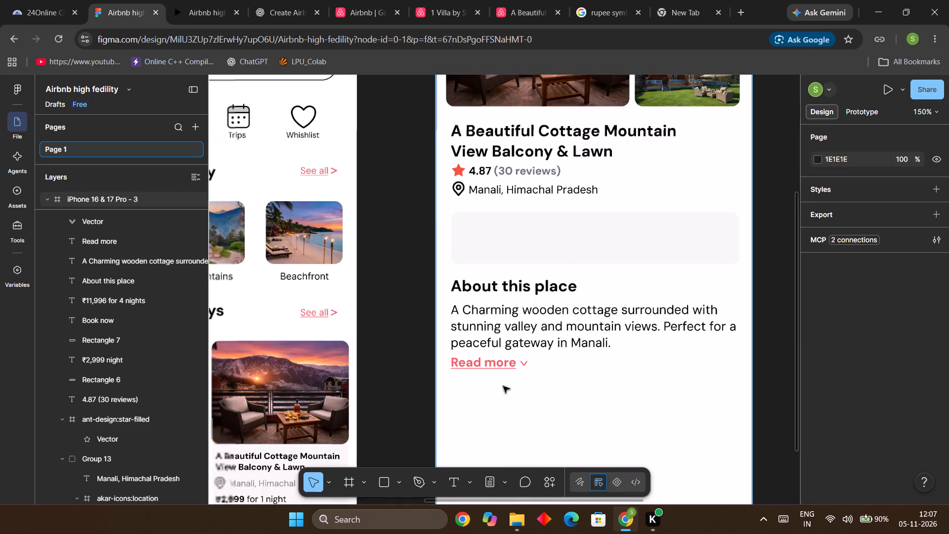
scroll(507, 384, "down", 5, "ctrl")
scroll(660, 400, "up", 1)
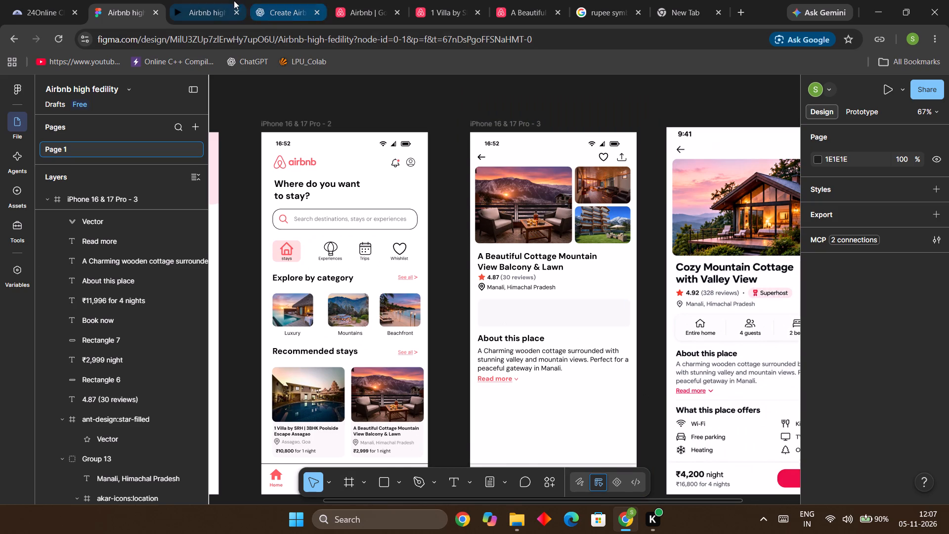
left_click(195, 0)
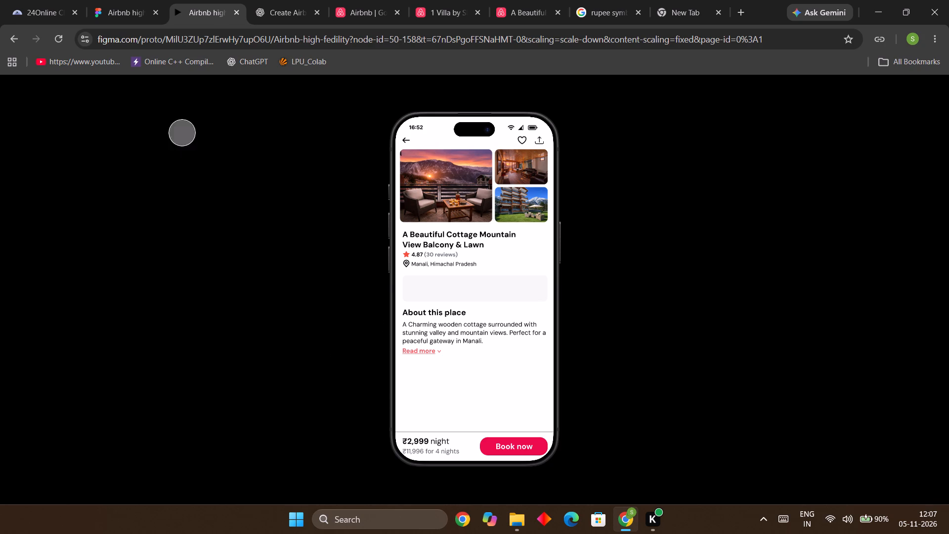
left_click(111, 3)
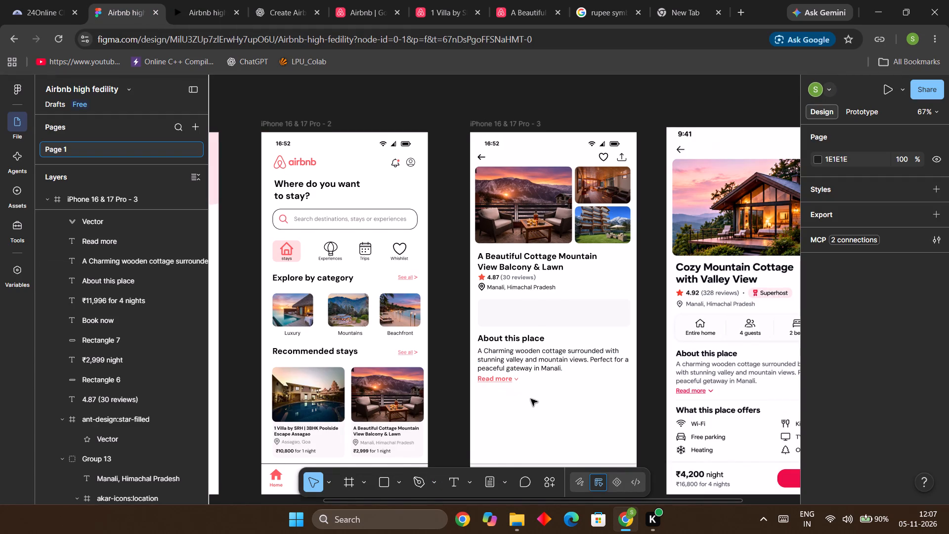
Add the heading text "What this place offers" below the "Read more" link at X 62, Y 642.
scroll(531, 399, "down", 1)
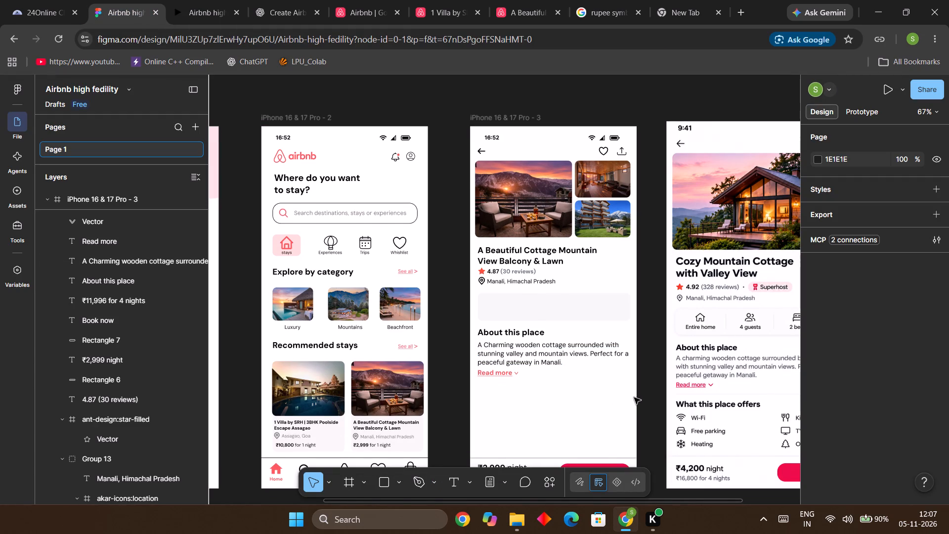
left_click(453, 479)
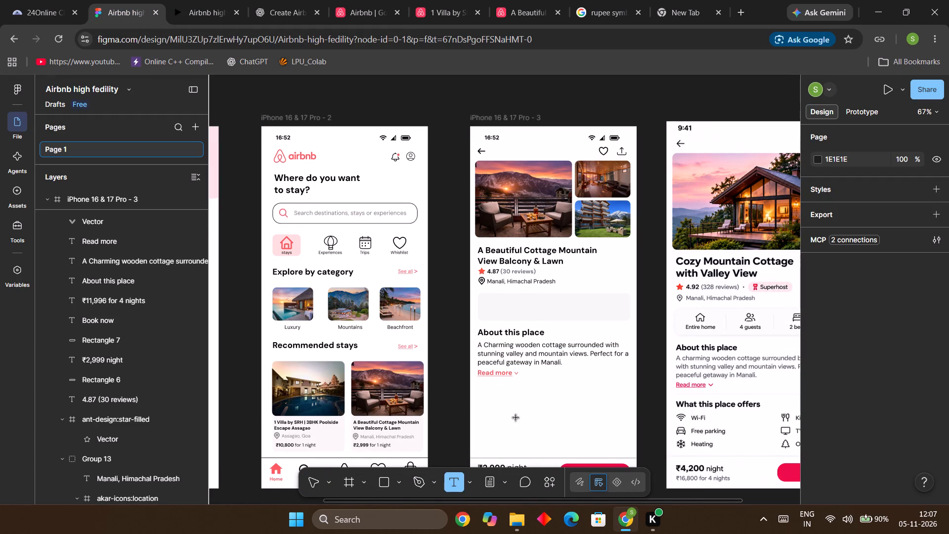
left_click(495, 393)
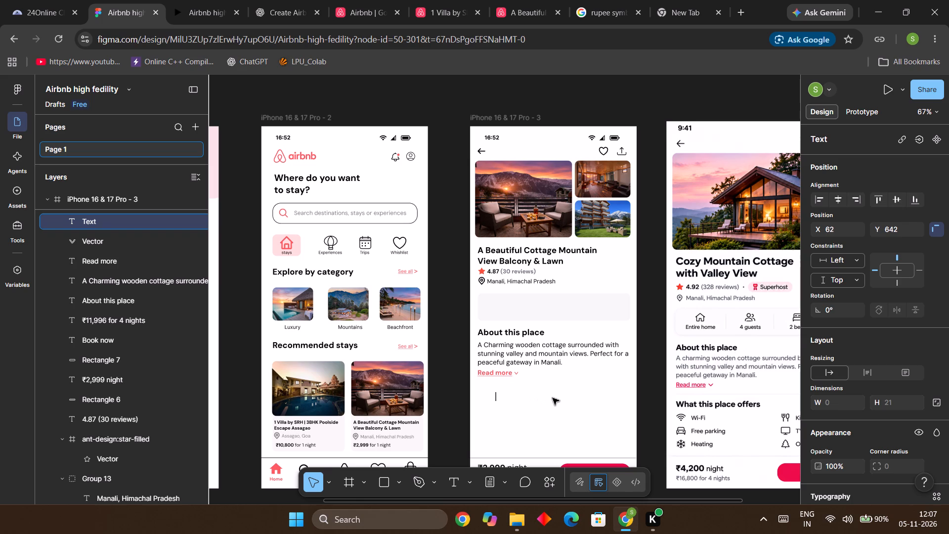
key("shift+w")
type("hat")
key("space")
type("thi")
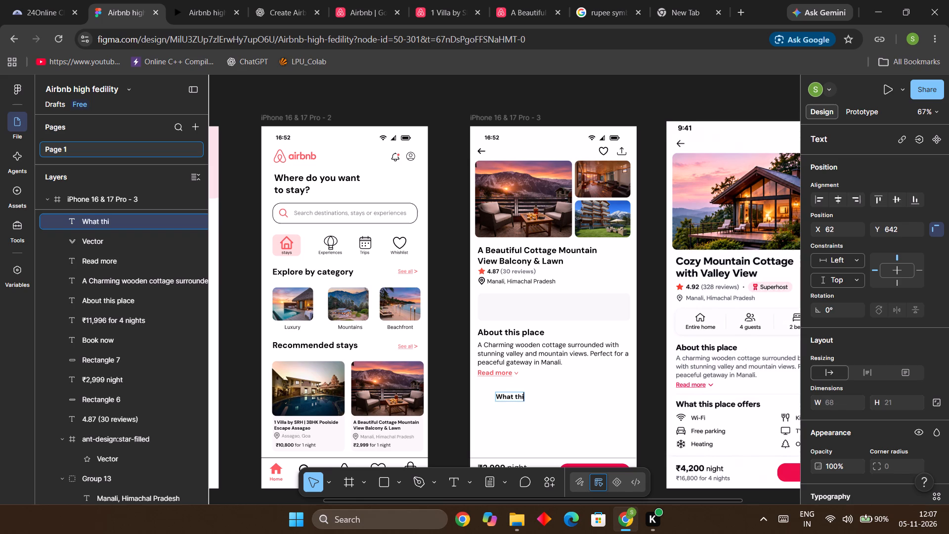
type("s")
key("space")
type("place offers")
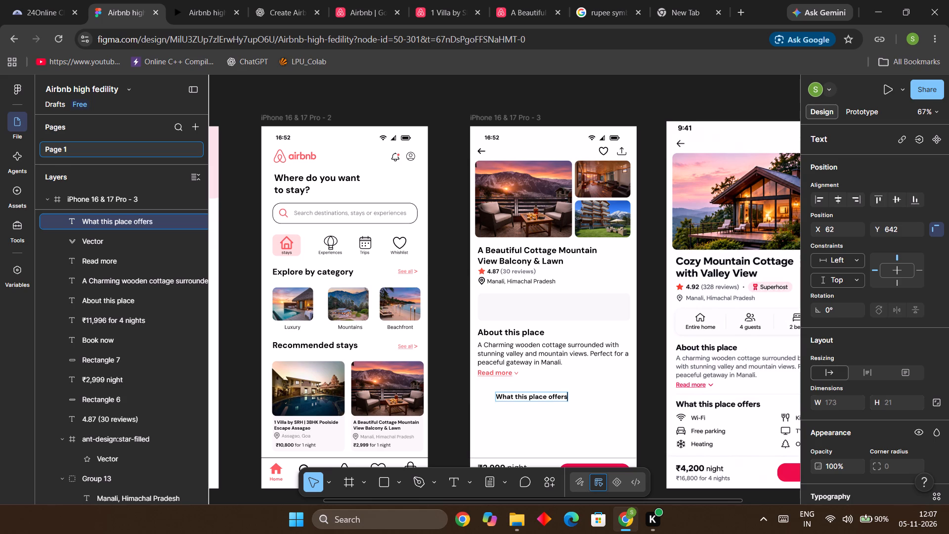
Set the whole "What this place offers" heading to font size 20.
scroll(918, 361, "down", 3)
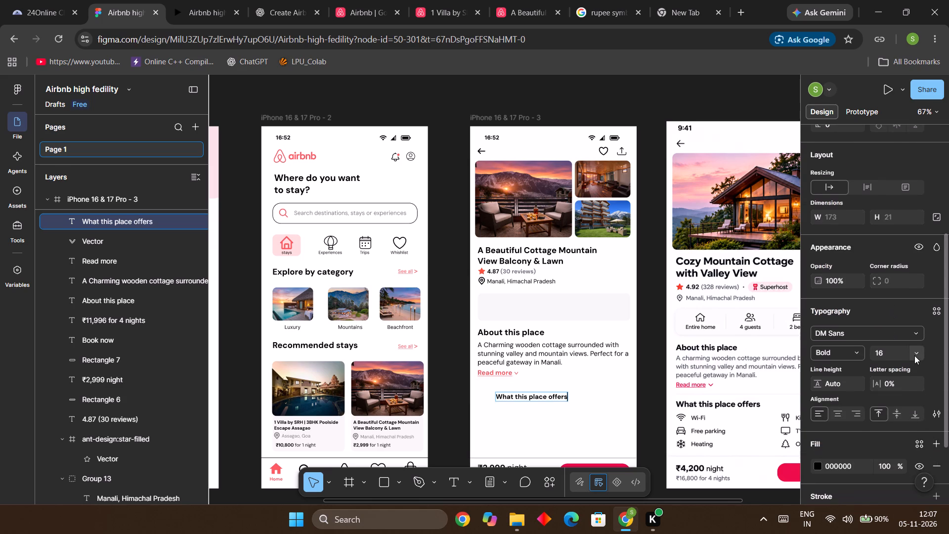
left_click(914, 355)
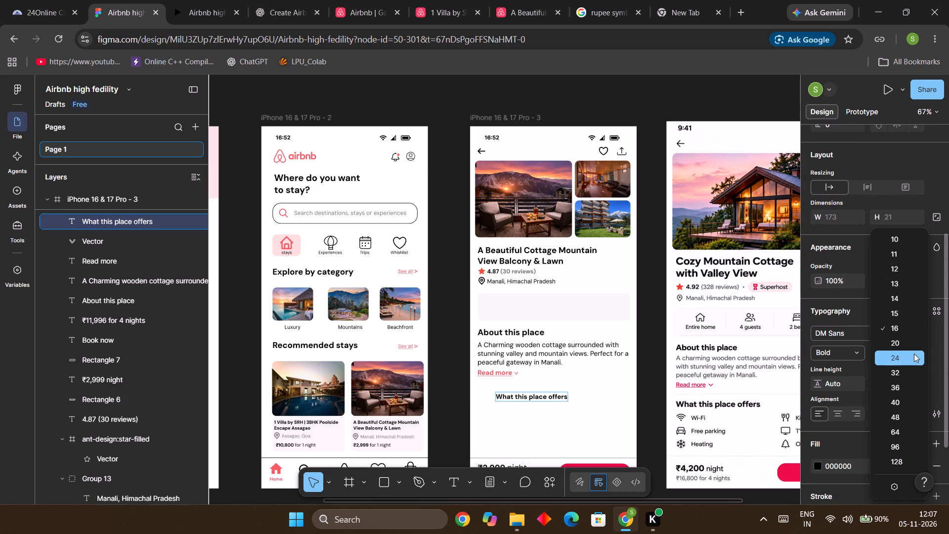
left_click(906, 348)
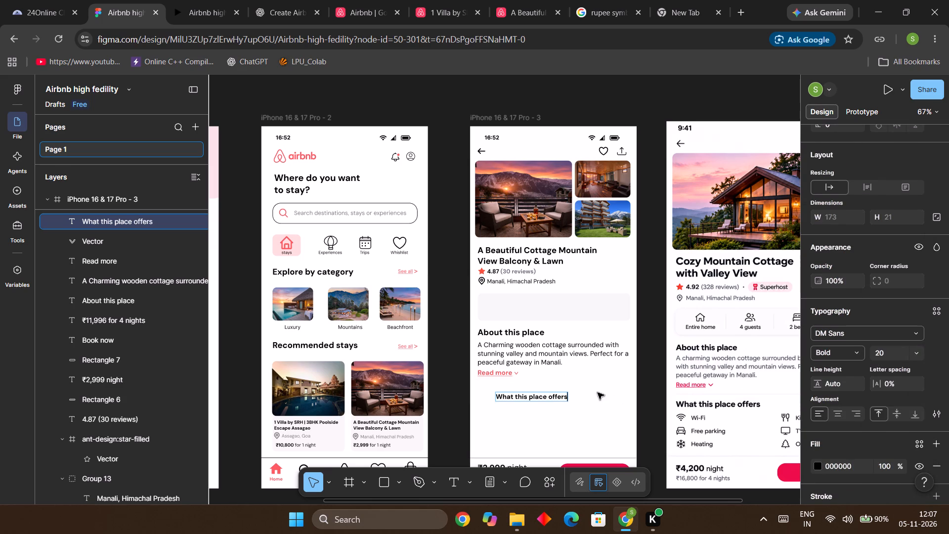
left_click(562, 395)
key("ctrl+a")
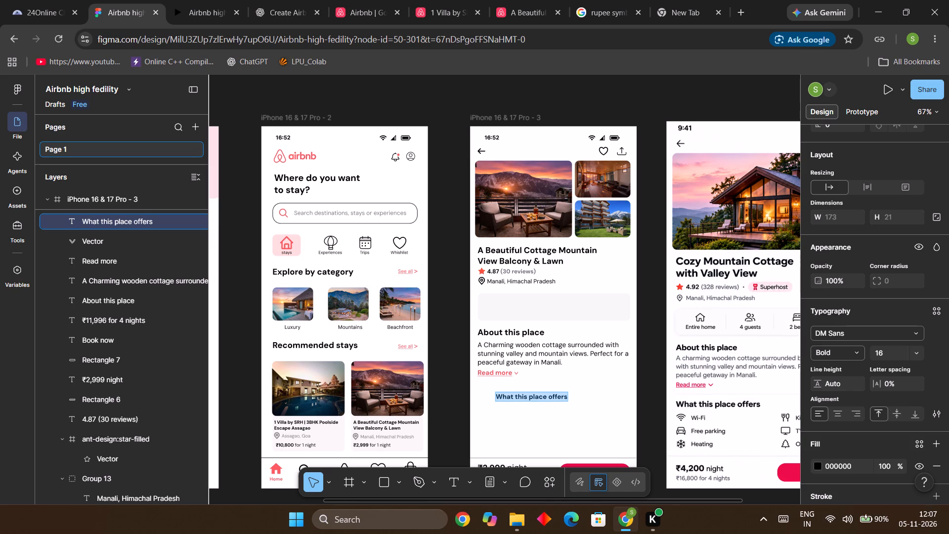
left_click(914, 350)
left_click(905, 338)
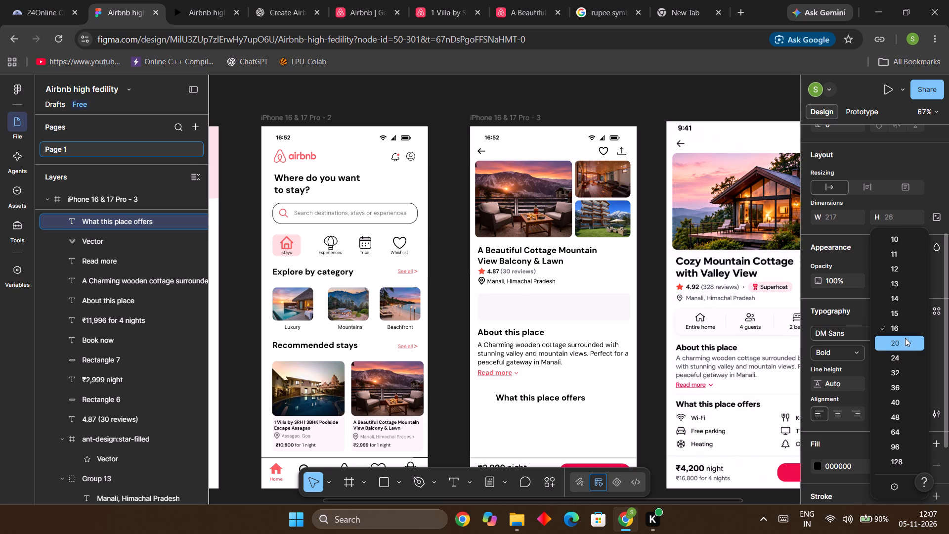
left_click(623, 404)
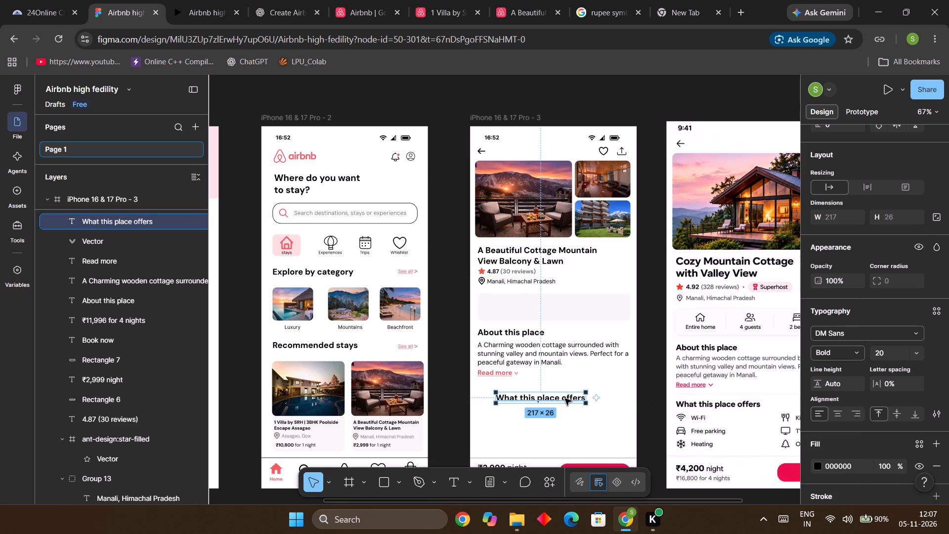
Move the "What this place offers" heading beneath the "Read more" link and align its left edge with the text above at X 18.
left_click_drag(565, 399, 545, 391)
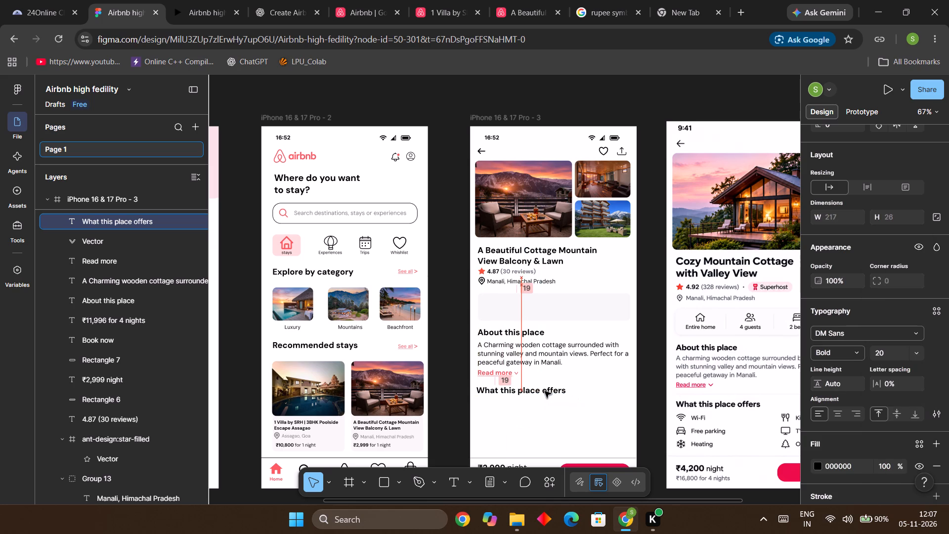
left_click_drag(545, 391, 546, 391)
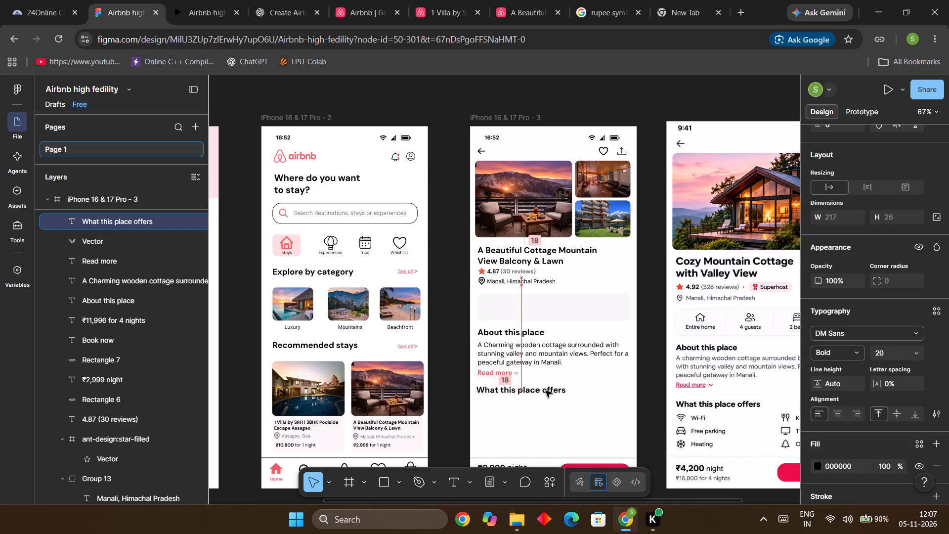
left_click_drag(546, 391, 547, 390)
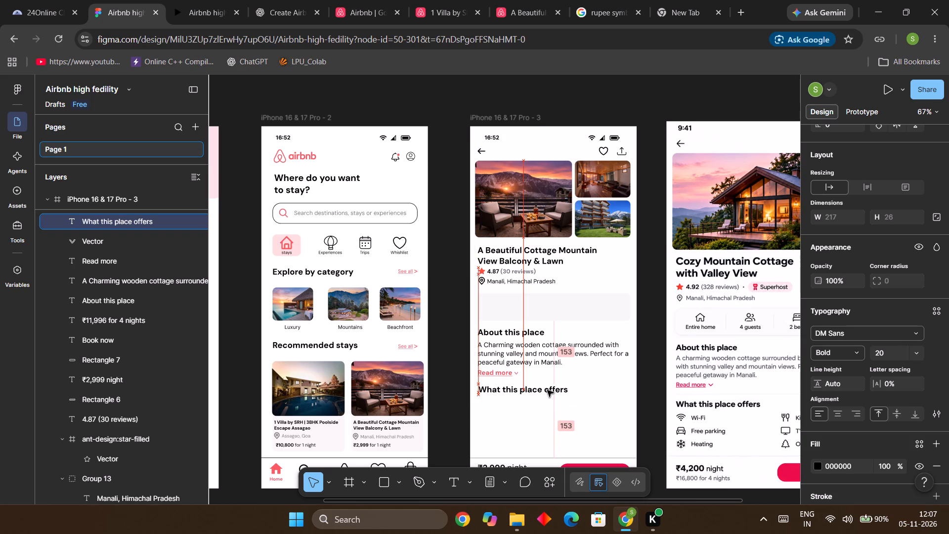
left_click_drag(547, 390, 552, 390)
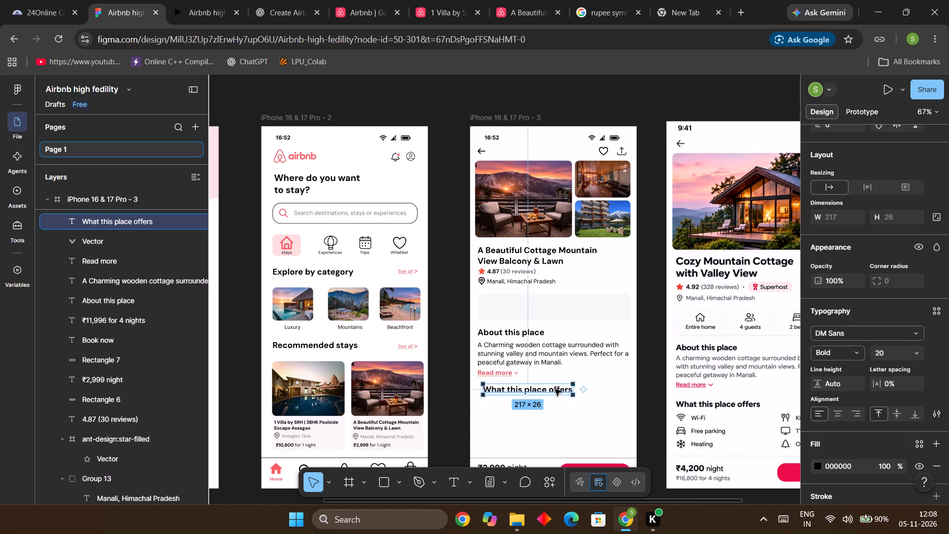
key("Left")
key("Left")
key("Left")
key("Left")
key("Left")
key("Left")
key("Left")
key("Left")
key("Left")
key("Left")
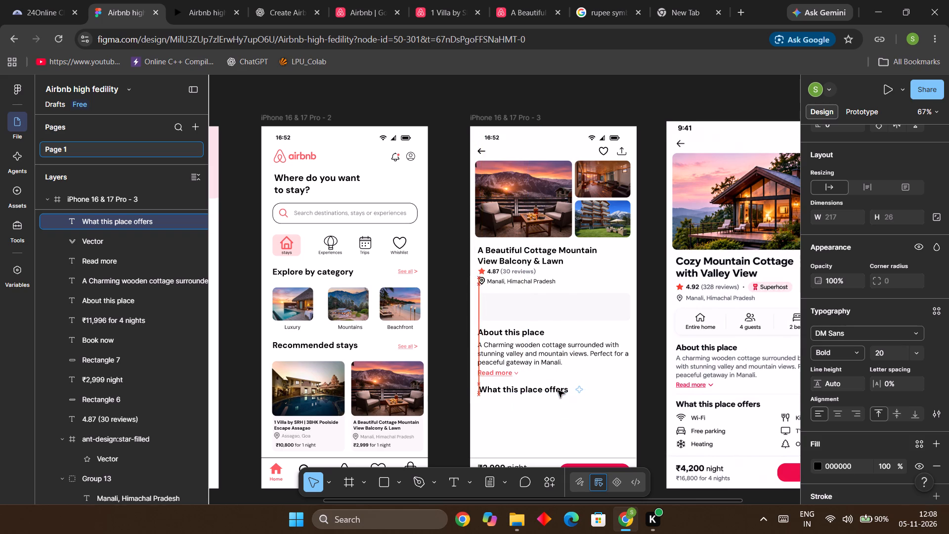
key("Left")
key("Left")
key("Left")
key("Left")
key("Right")
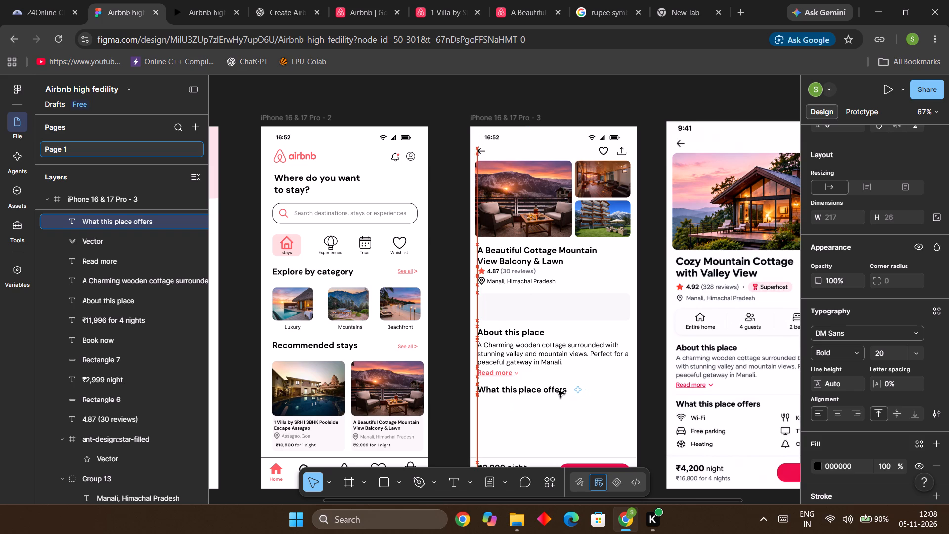
Nudge the "What this place offers" heading up closer to the "Read more" link, to Y 613.
key("Up")
key("Up")
key("Up")
key("Up")
key("Up")
key("Up")
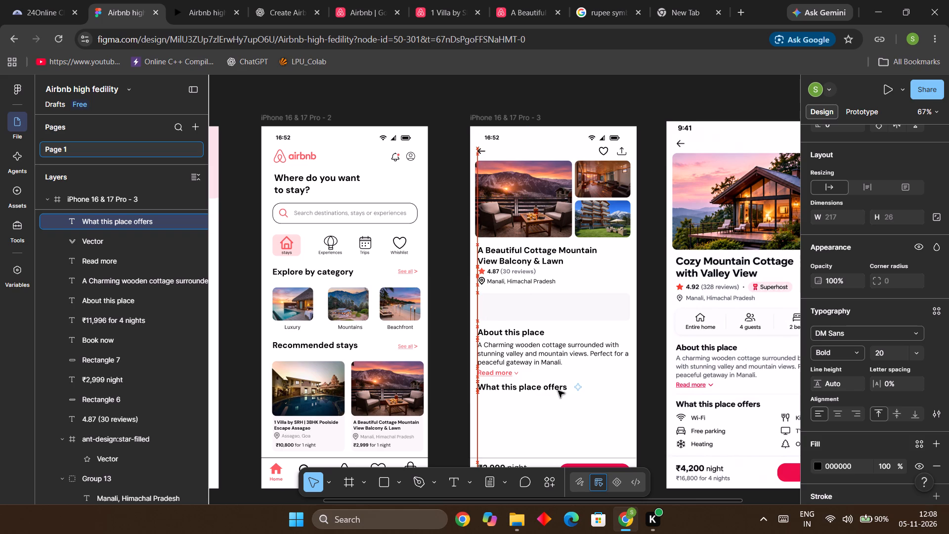
key("Up")
key("Up")
key("Up")
key("Up")
key("Up")
key("Up")
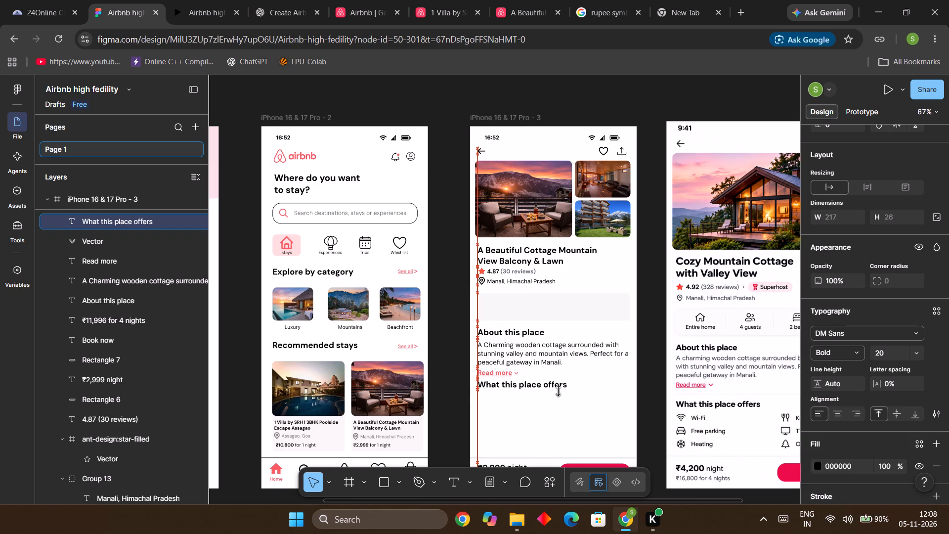
key("Down")
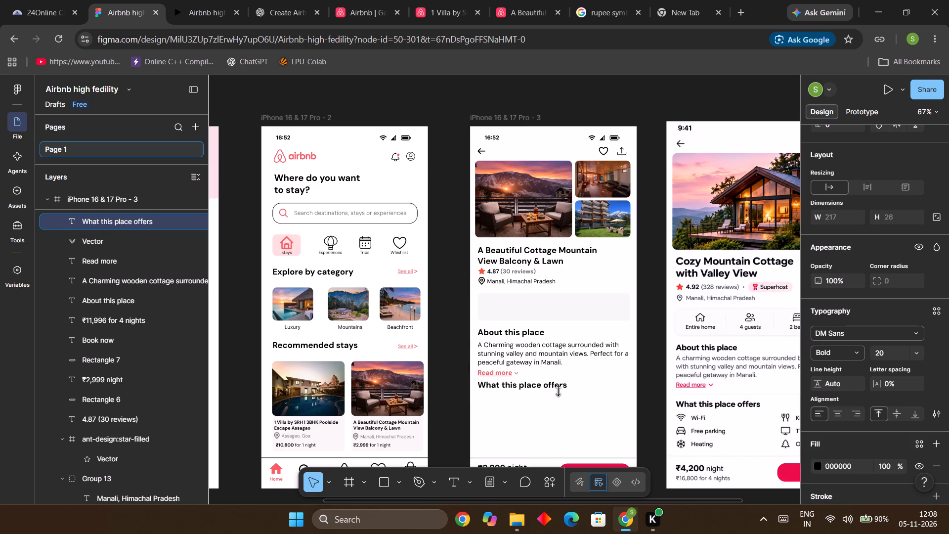
key("Down")
key("Down")
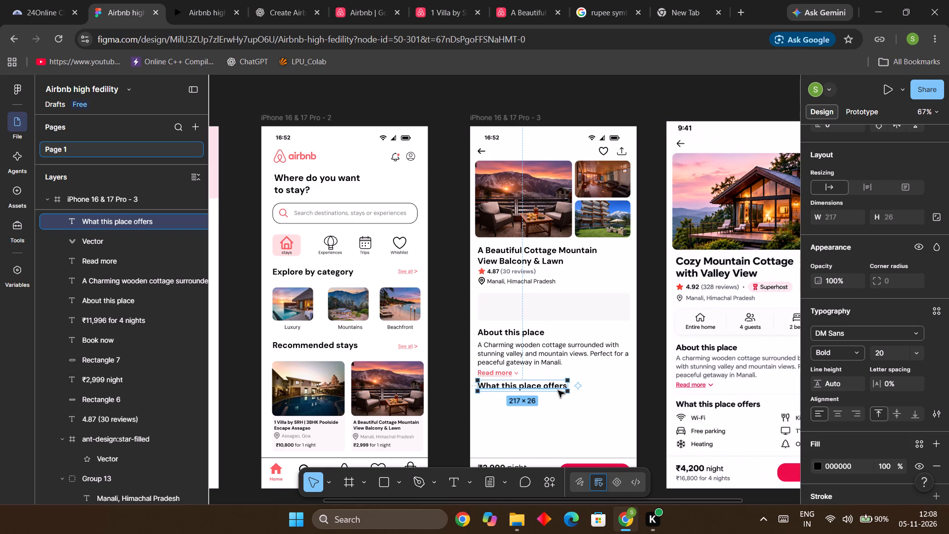
left_click(640, 376)
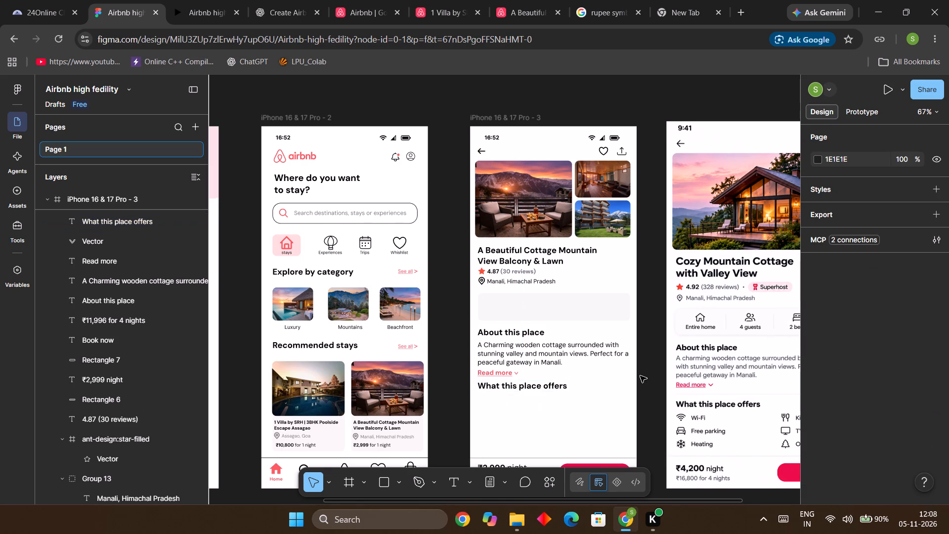
Duplicate the divider line above the booking bar and place the copy between "Read more" and "What this place offers" at X 0, Y 613.
scroll(640, 376, "down", 4)
left_click(533, 424)
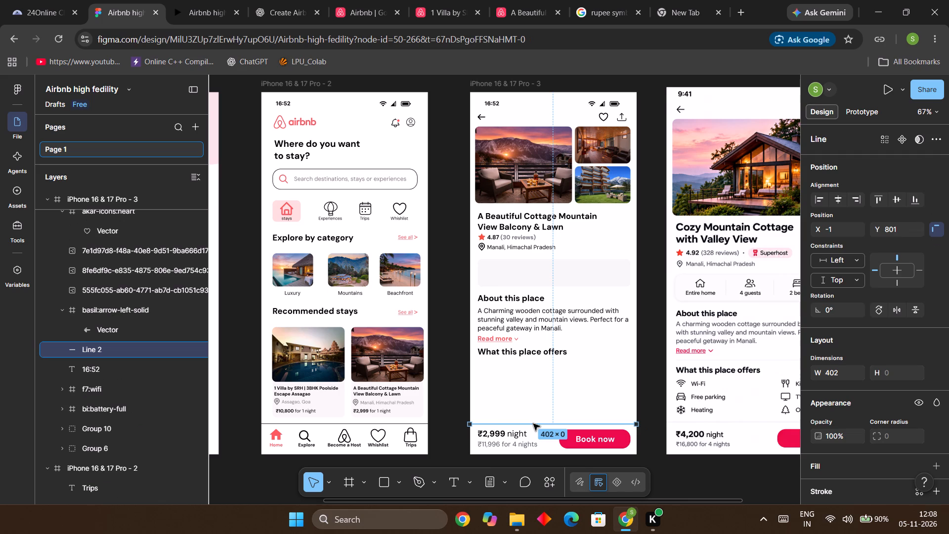
key("ctrl+d")
left_click_drag(533, 424, 534, 420)
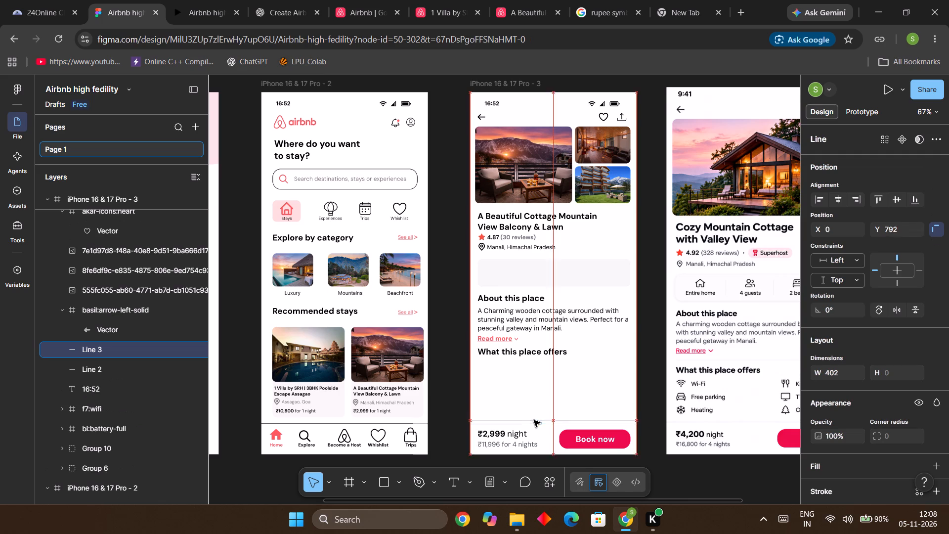
left_click_drag(534, 420, 534, 354)
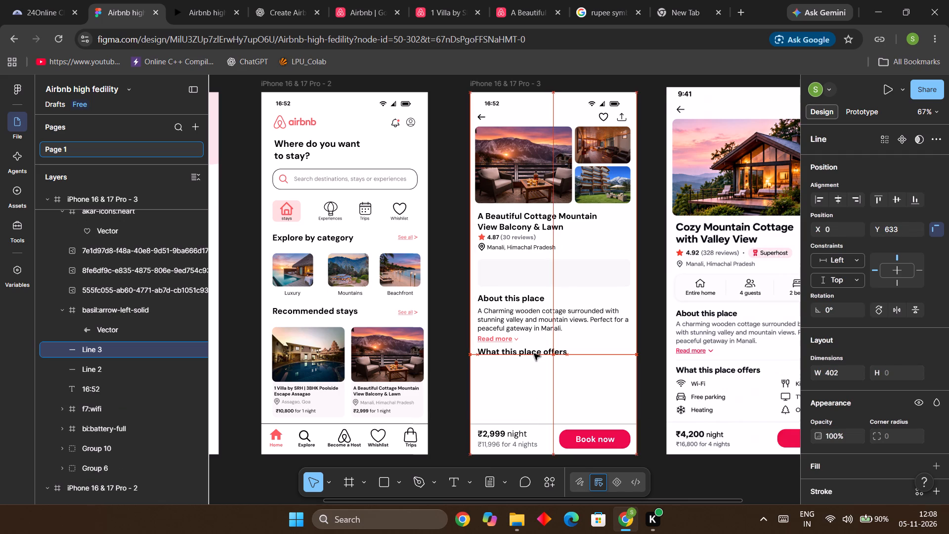
left_click_drag(534, 354, 534, 348)
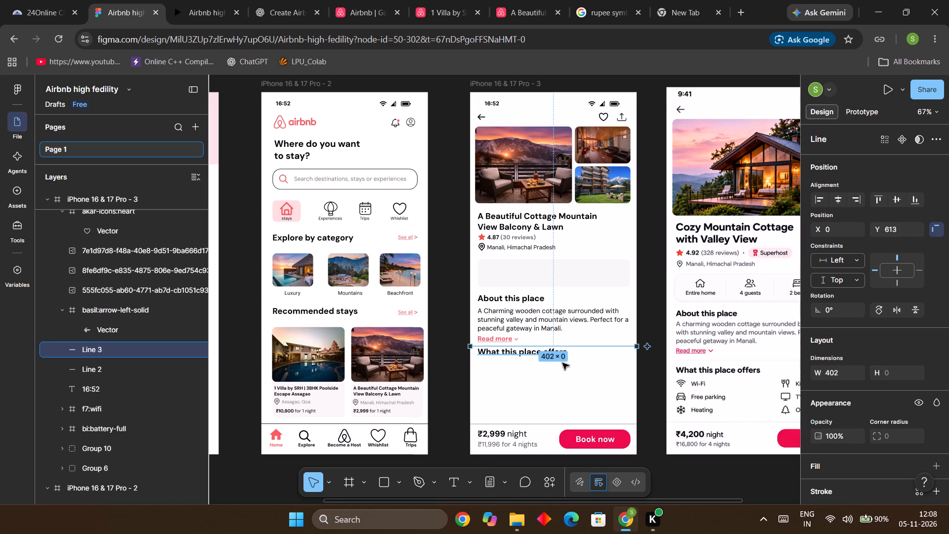
left_click(660, 379)
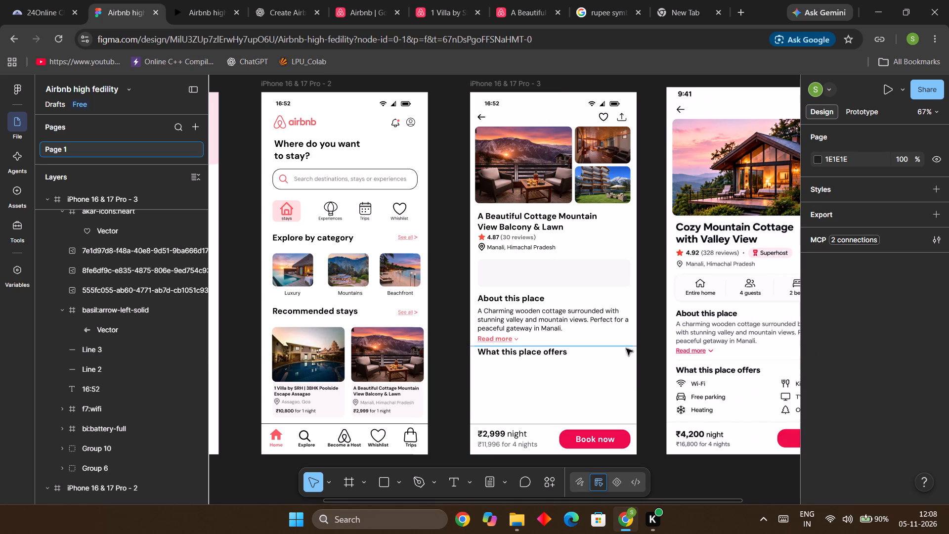
Lighten the stroke of the new divider line above "What this place offers" to a very pale grey.
left_click(626, 349)
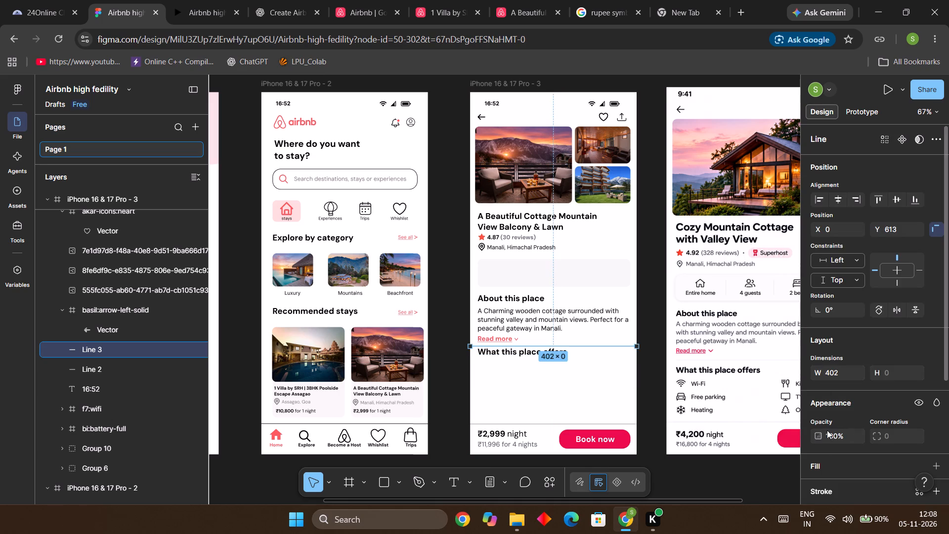
scroll(833, 432, "down", 4)
left_click(818, 340)
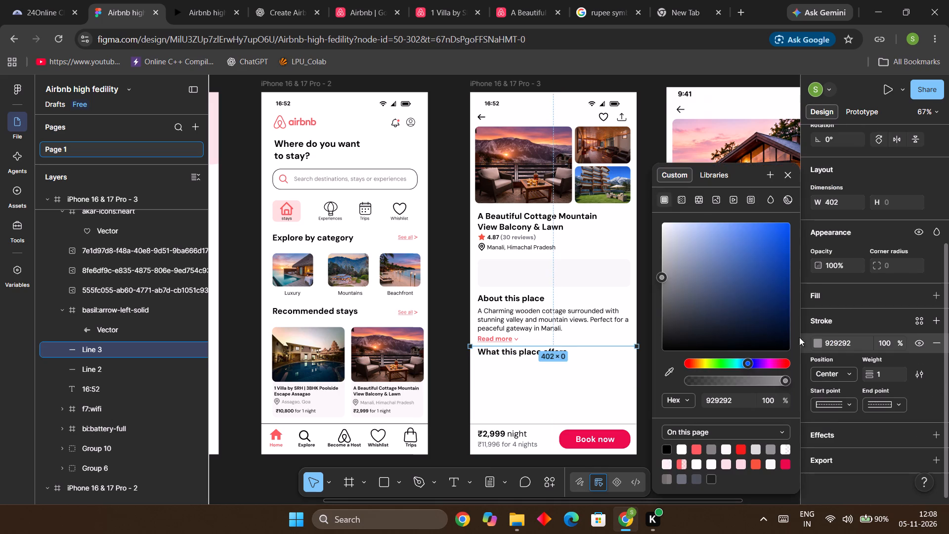
left_click_drag(663, 277, 662, 277)
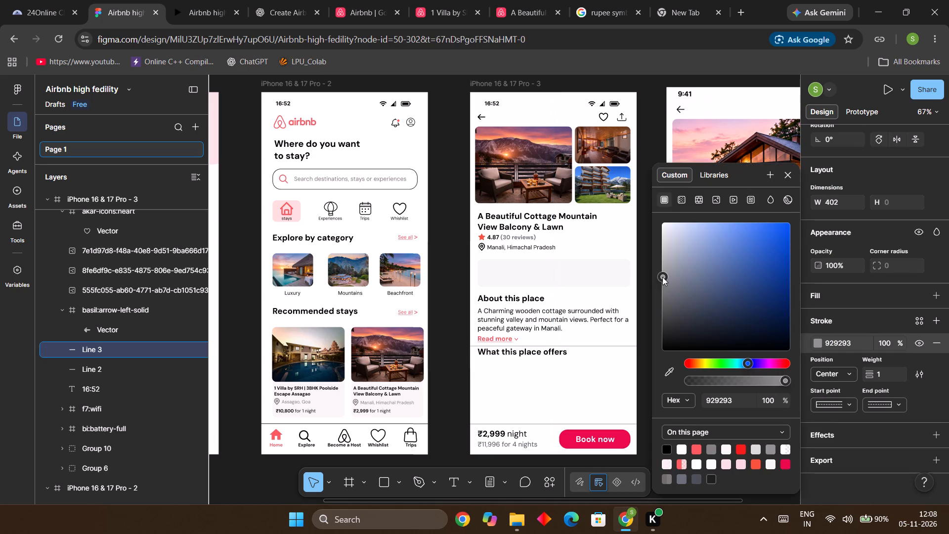
left_click_drag(662, 277, 662, 255)
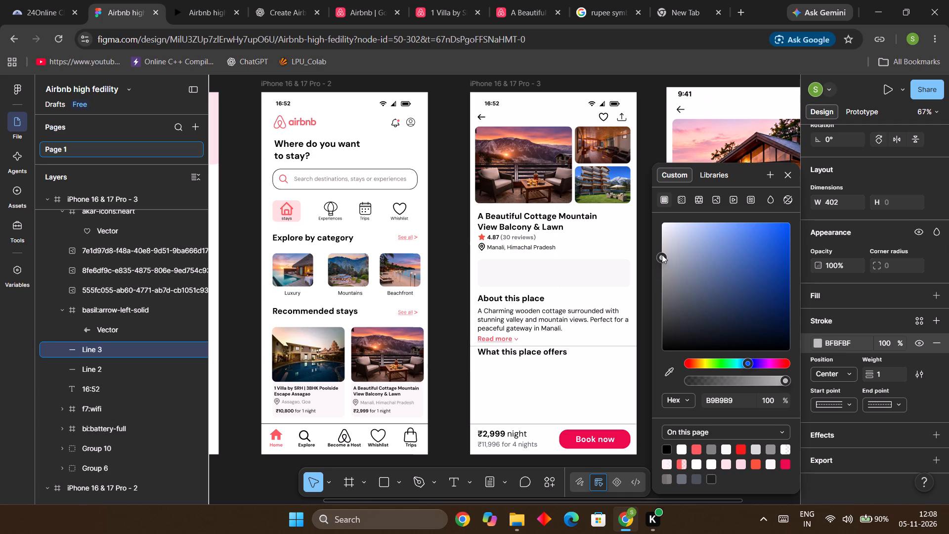
left_click_drag(662, 255, 663, 236)
left_click(644, 297)
Move the "What this place offers" heading 11 px down to leave space below the divider line.
scroll(651, 335, "down", 2)
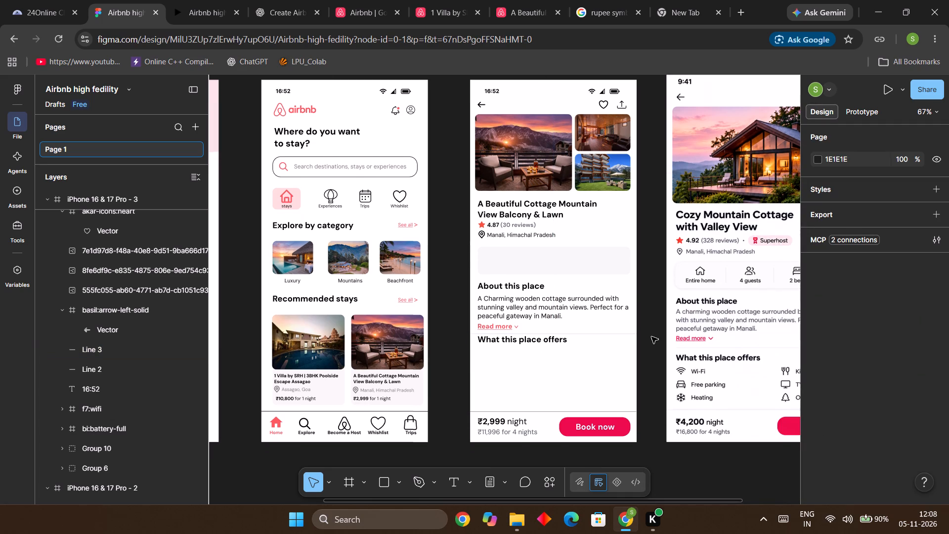
left_click(559, 337)
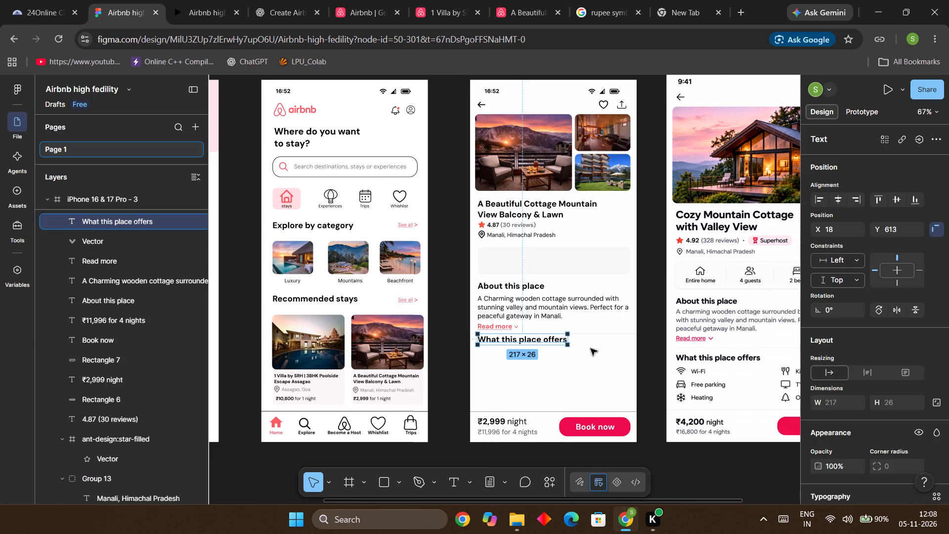
key("Down")
key("Down")
key("Down")
key("Down")
key("Down")
key("Down")
key("Down")
key("Down")
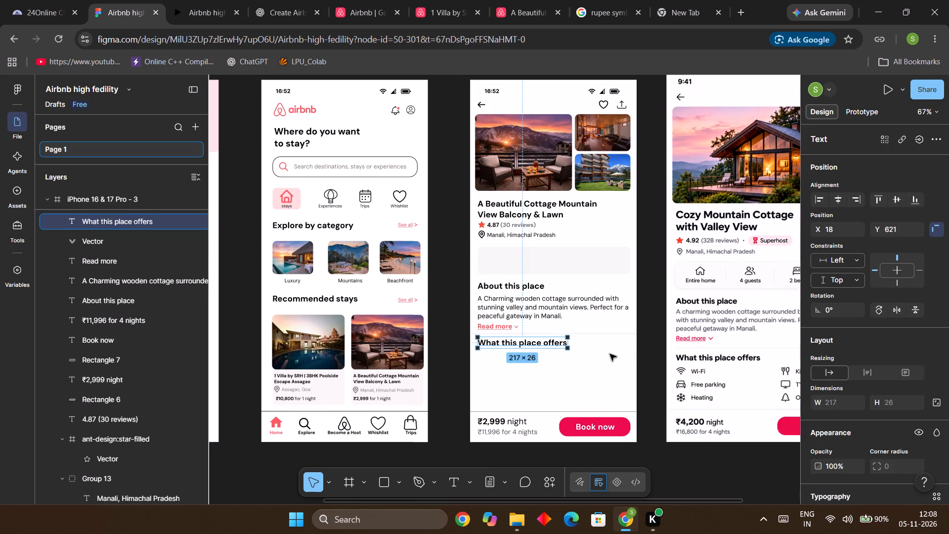
key("Down")
key("Down")
key("Down")
left_click(647, 353)
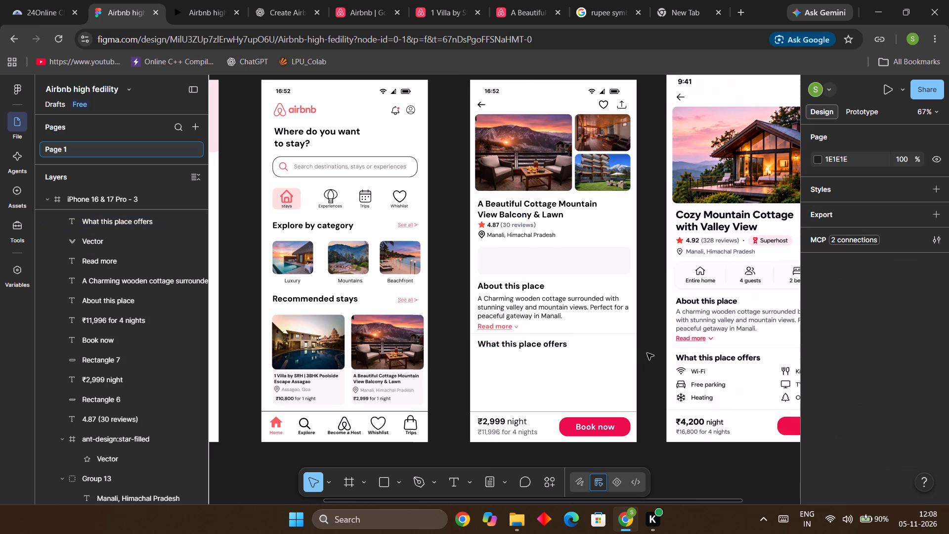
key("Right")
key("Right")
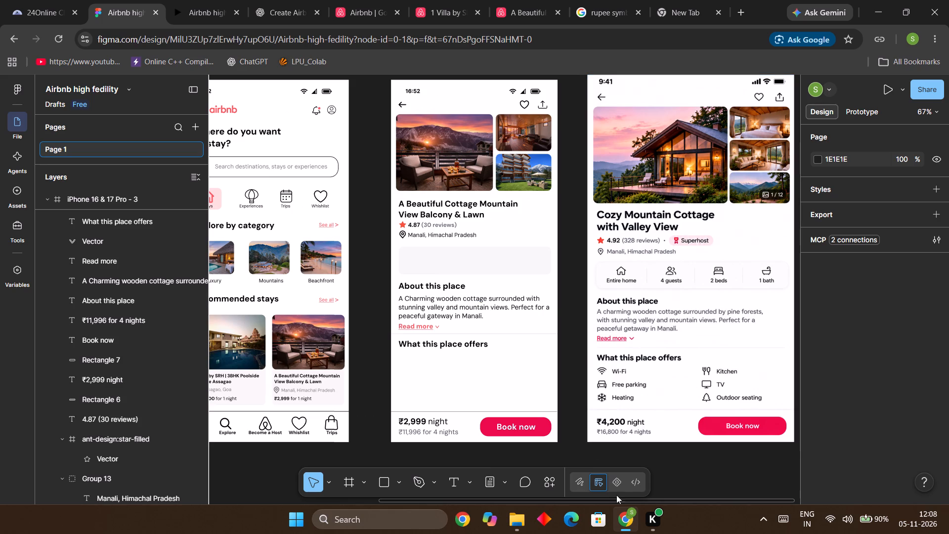
Search the Iconify plugin for "wifi" and insert the wifi-high icon onto the canvas, leaving the plugin closed.
left_click(552, 483)
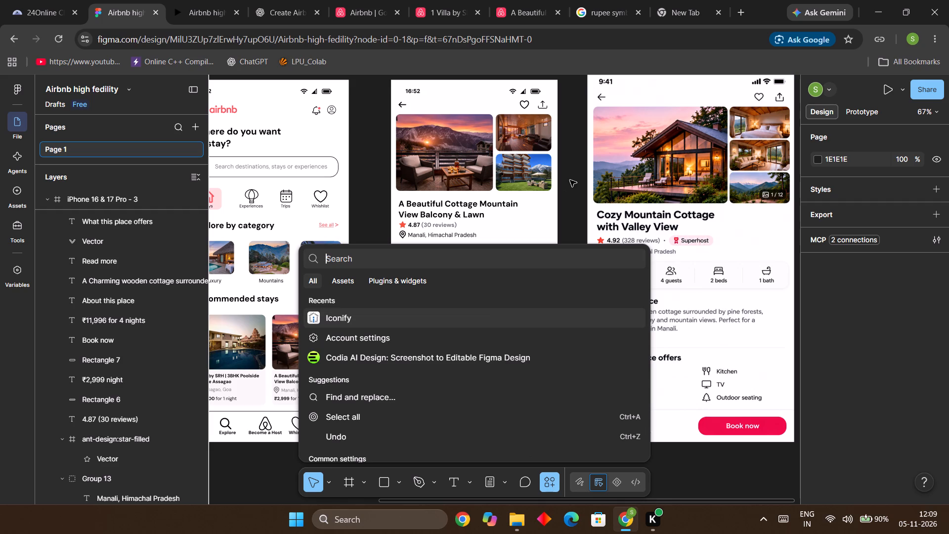
left_click(566, 181)
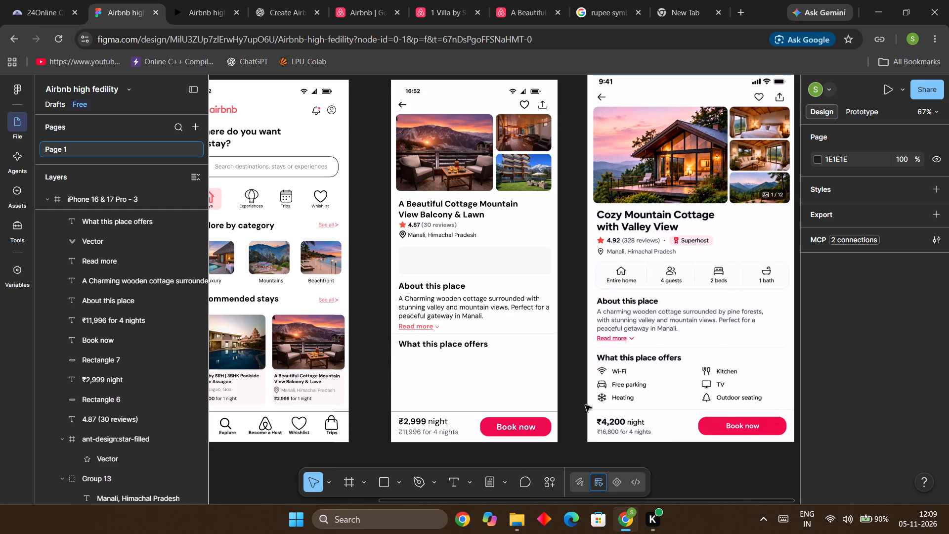
left_click(547, 481)
left_click(392, 318)
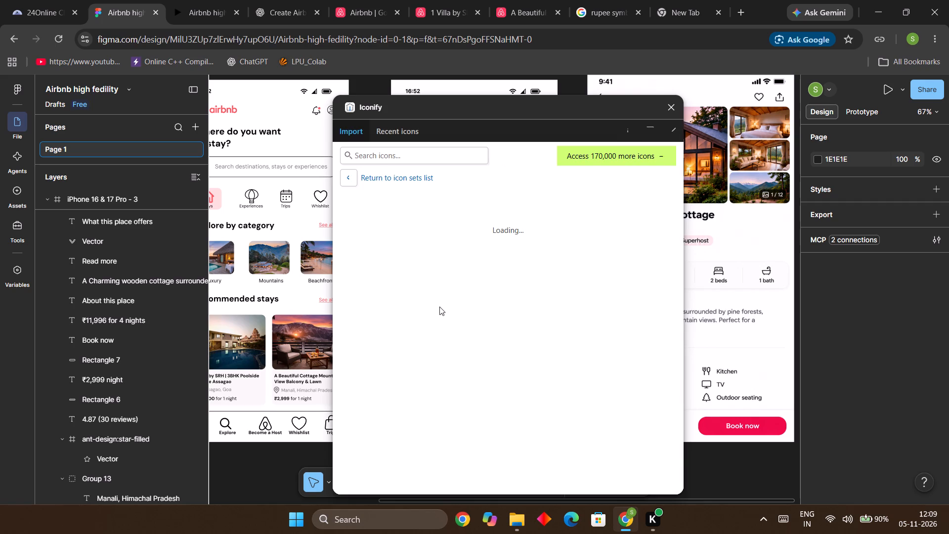
left_click(383, 155)
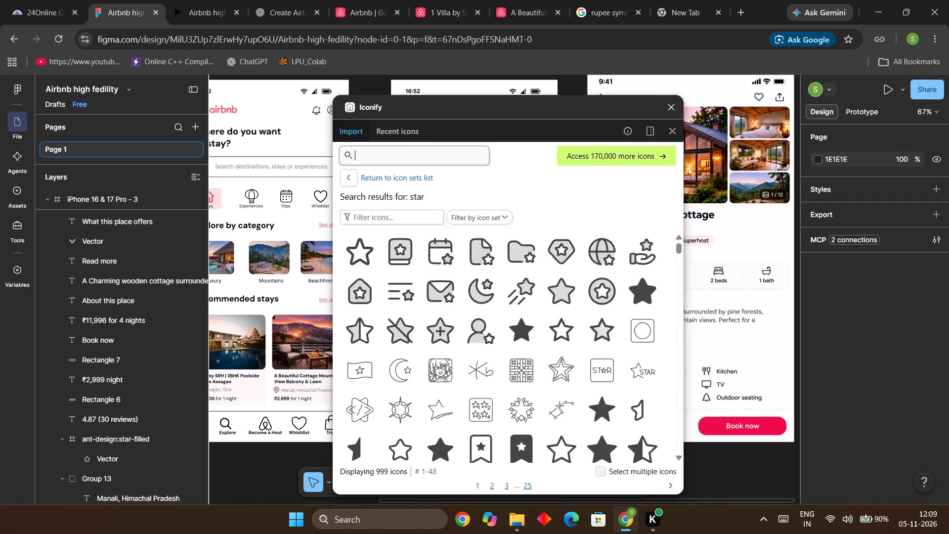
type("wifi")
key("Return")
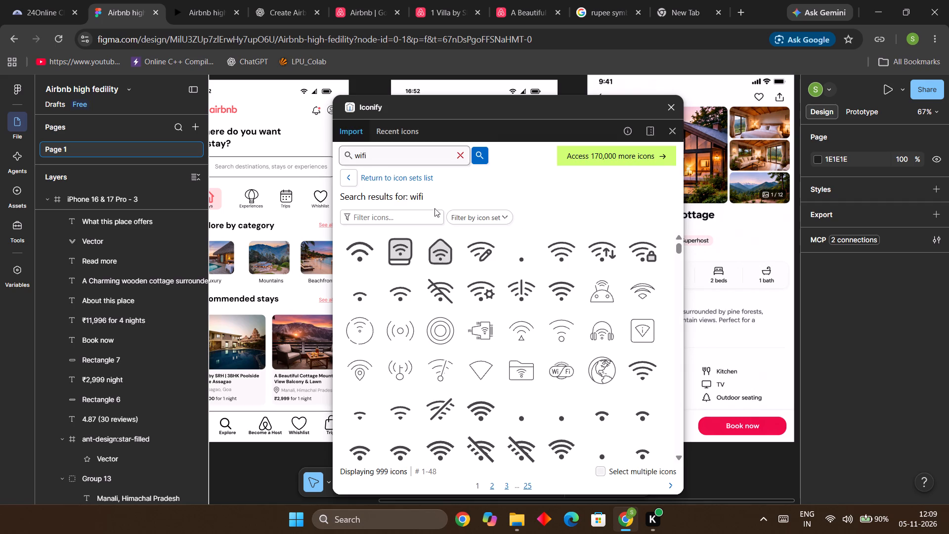
left_click_drag(564, 252, 564, 252)
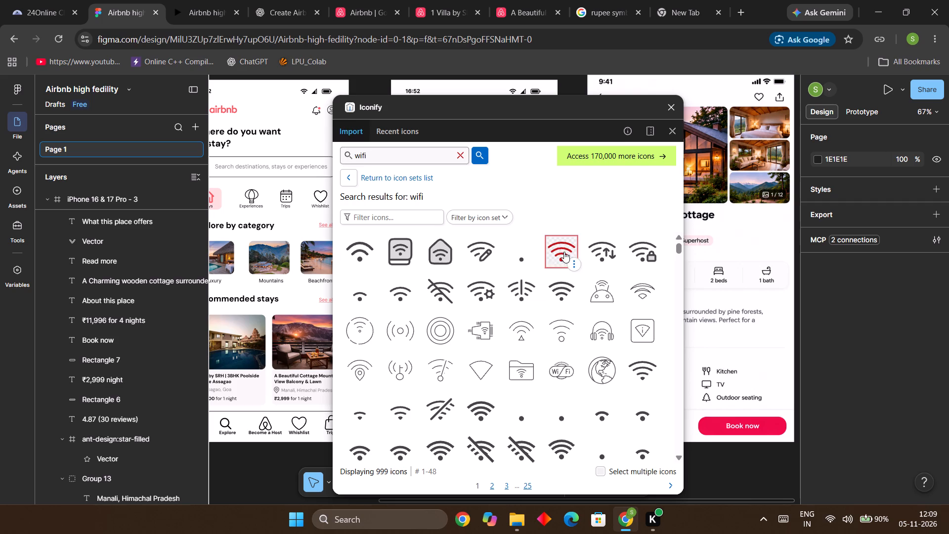
left_click_drag(564, 252, 316, 133)
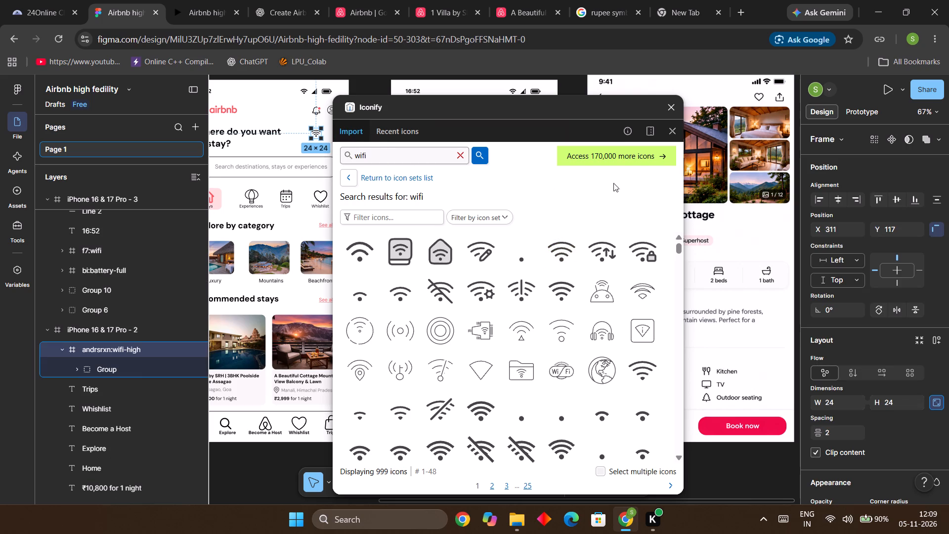
left_click(667, 109)
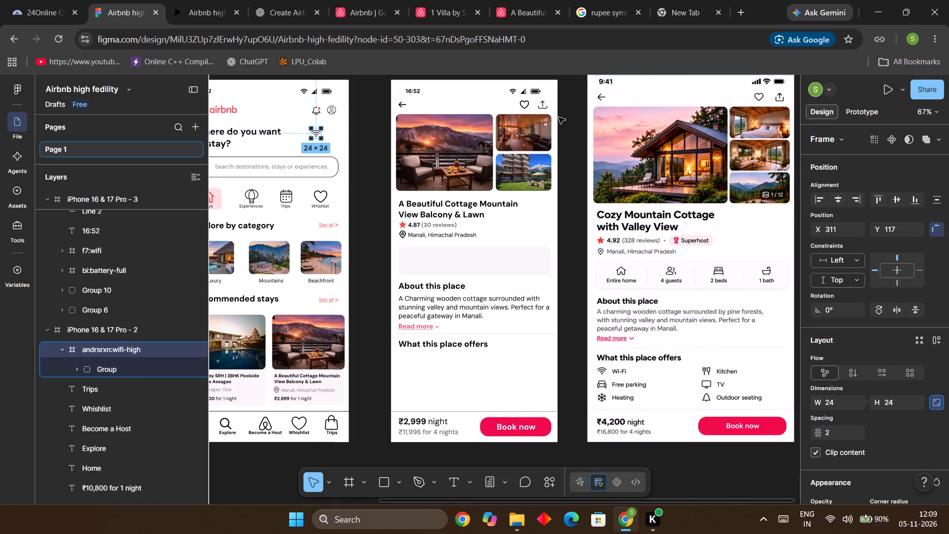
Move the Wi-Fi icon into the cottage detail screen, under the "What this place offers" heading, at X 18, Y 669.
left_click_drag(315, 133, 410, 365)
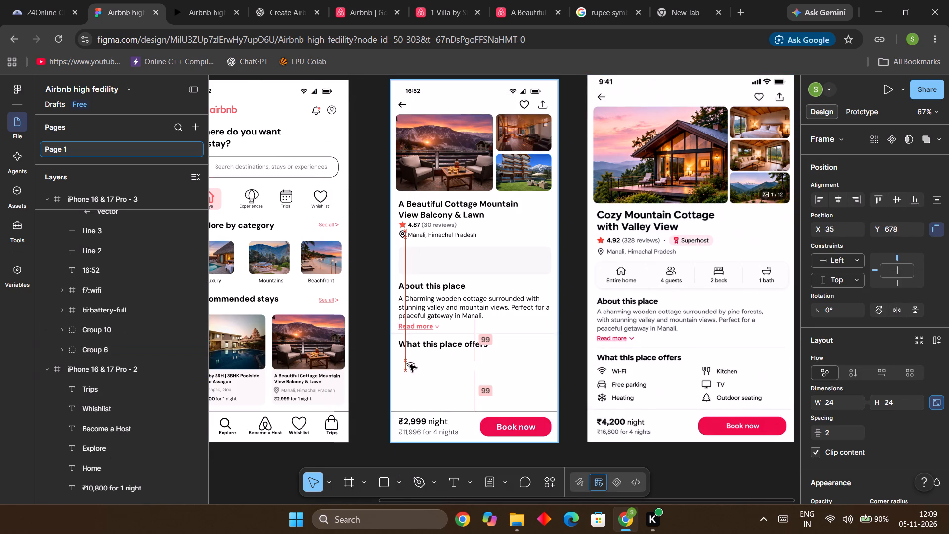
left_click_drag(410, 365, 401, 362)
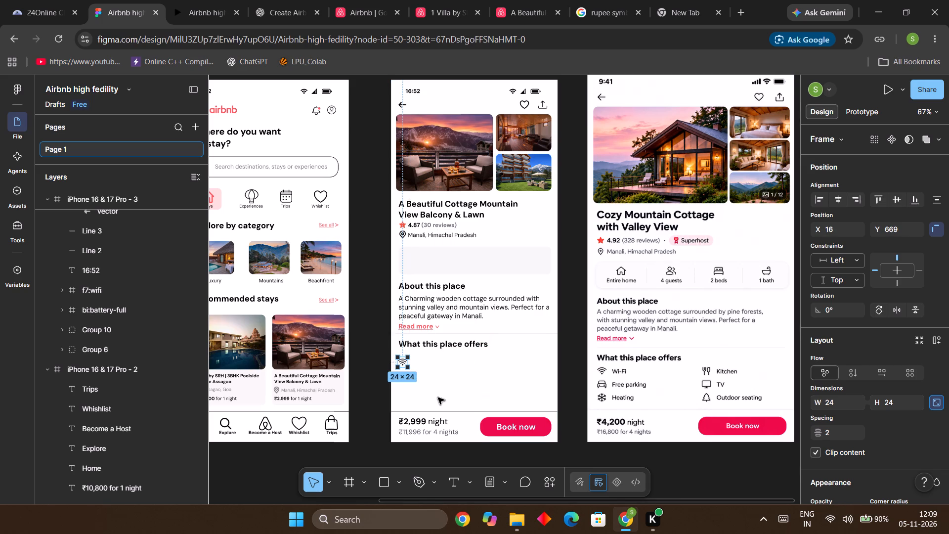
scroll(438, 397, "up", 5, "ctrl")
key("Right")
key("Right")
key("Right")
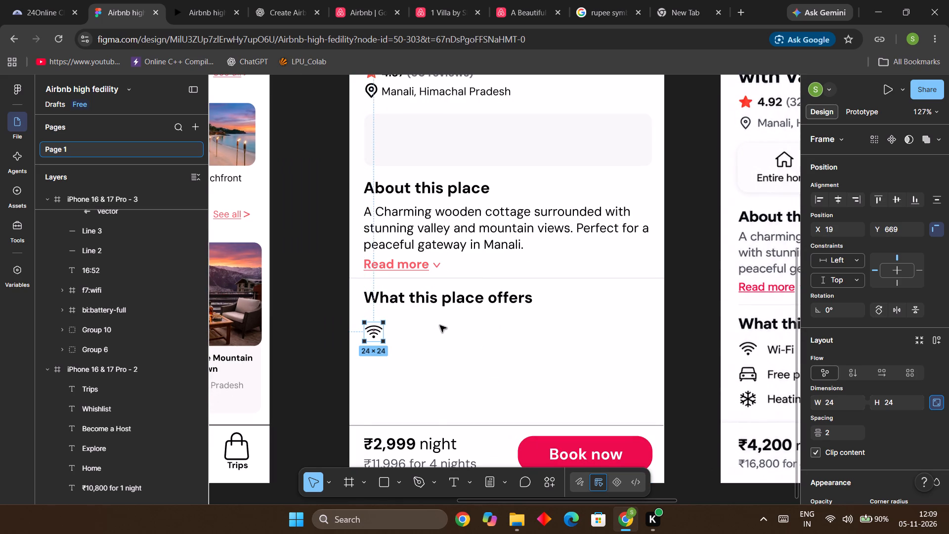
key("Left")
key("Left")
key("Right")
key("Right")
key("Left")
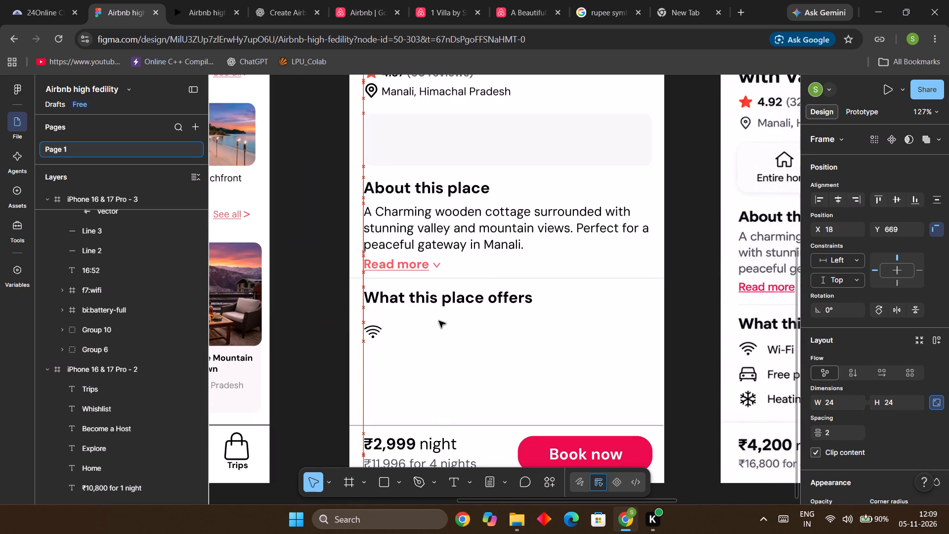
key("Right")
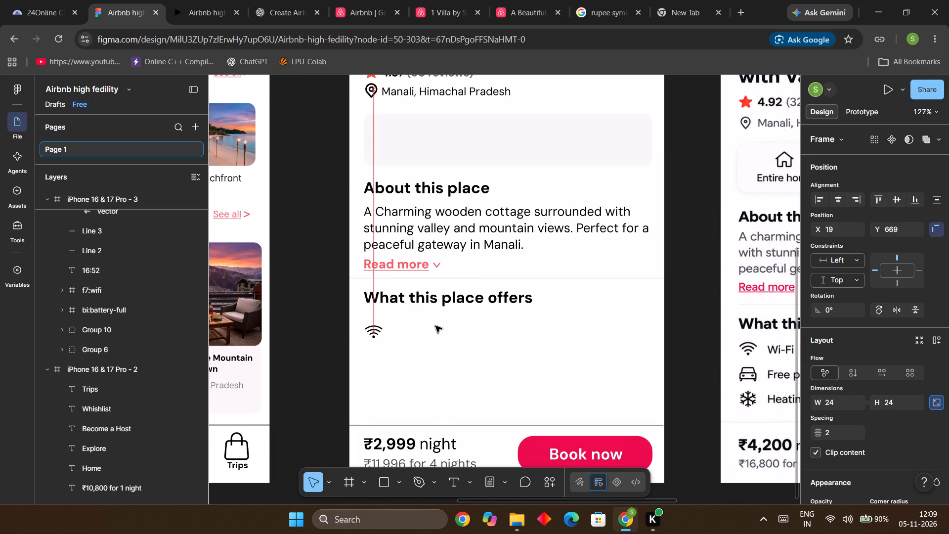
key("Left")
left_click(682, 349)
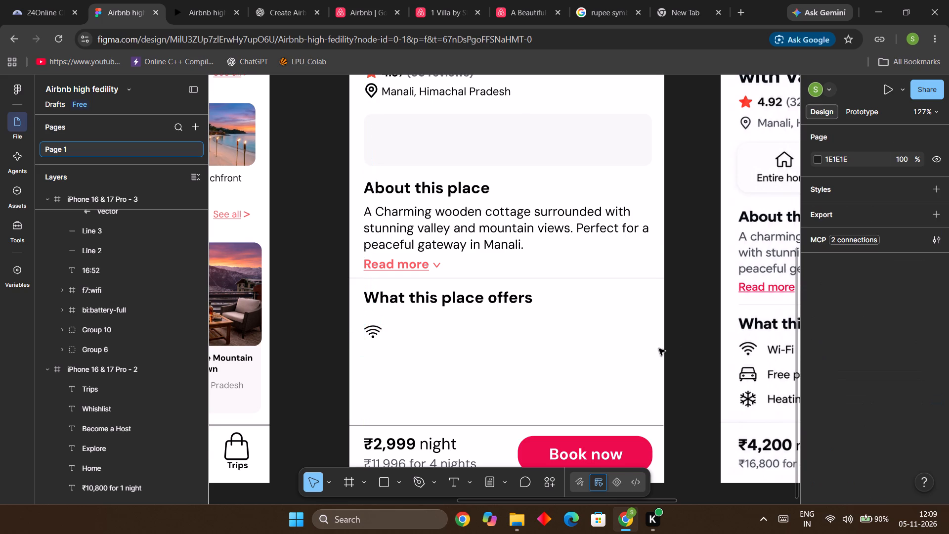
Add a text label reading "Wi-fi" beside the Wi-Fi icon at X 80, Y 679.
key("Right")
left_click(461, 484)
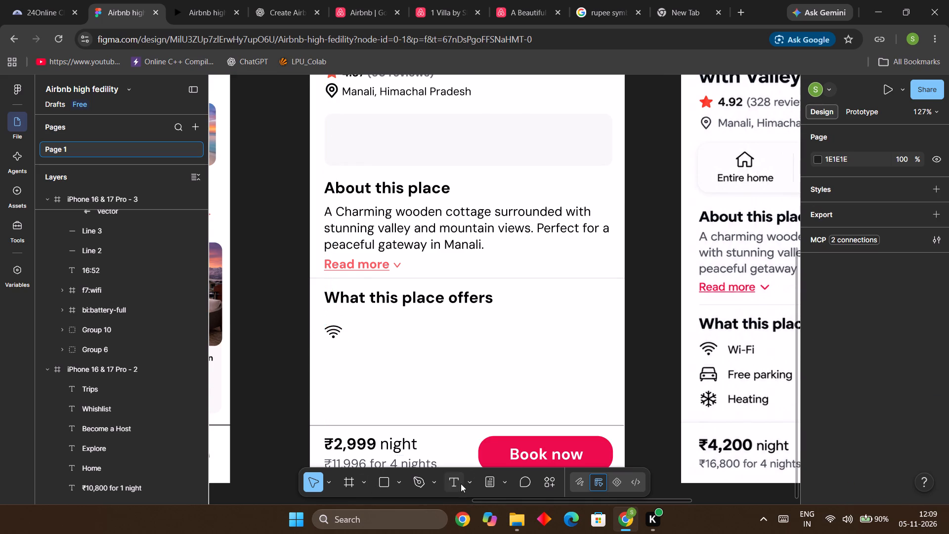
left_click(373, 330)
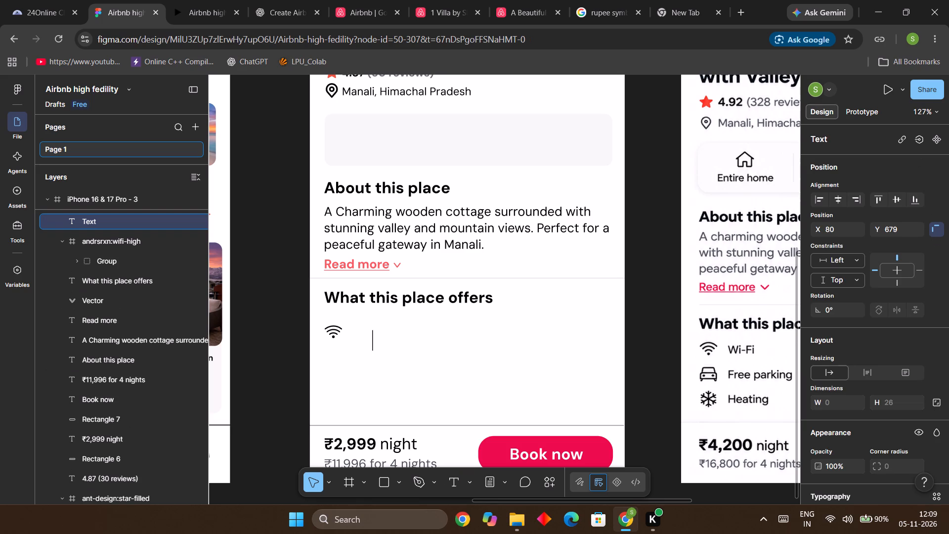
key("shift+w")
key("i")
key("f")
key("BackSpace")
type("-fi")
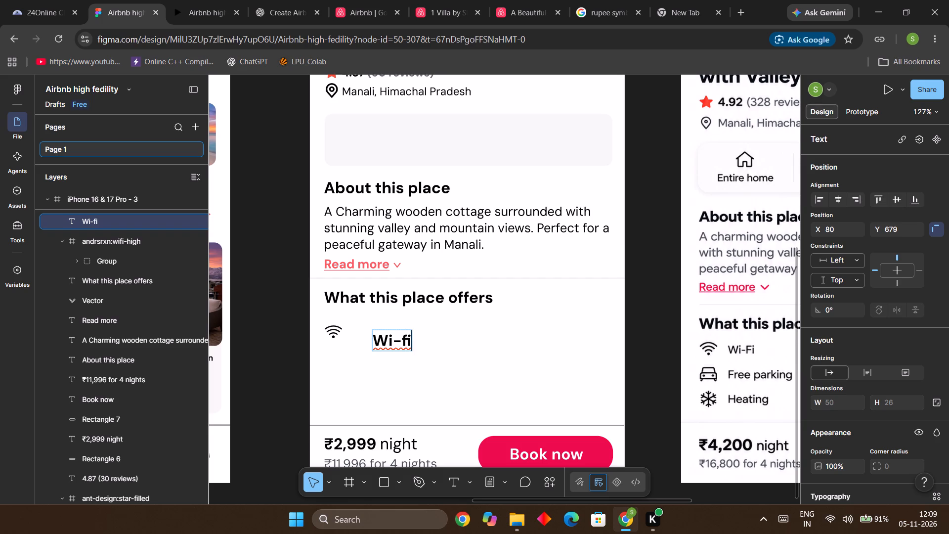
Remove the bold weight from the whole "Wi-fi" label.
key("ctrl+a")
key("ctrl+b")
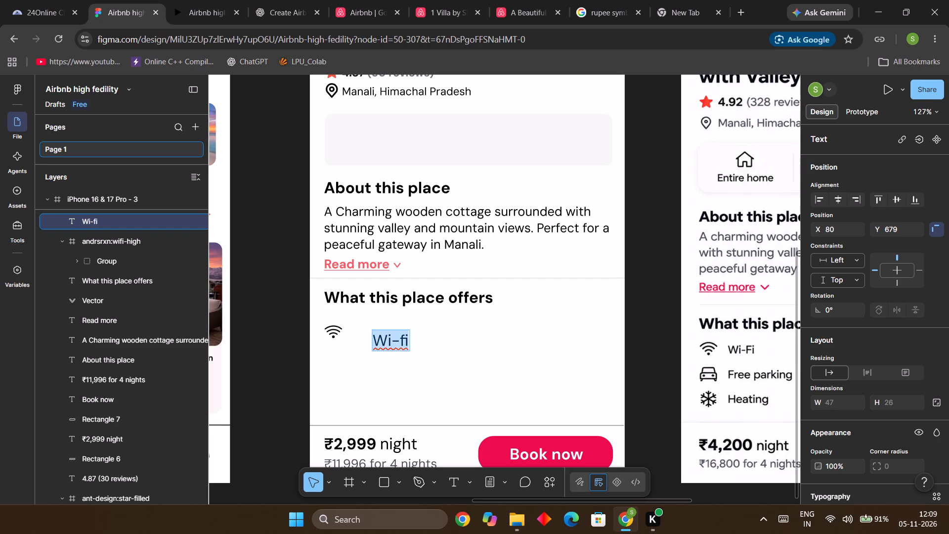
left_click(407, 347)
left_click(422, 341)
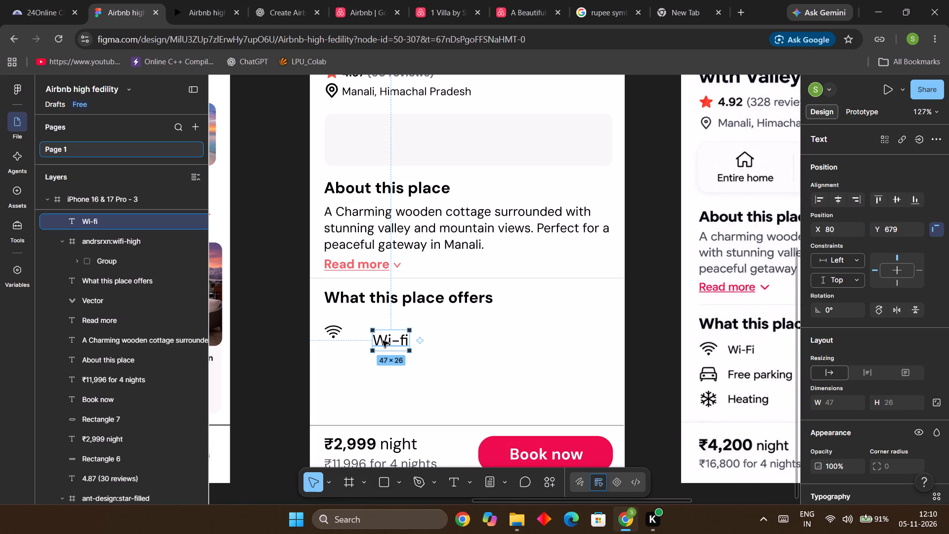
Open the font size choices for the "Wi-fi" label.
left_click(383, 341)
left_click(403, 342)
double_click(403, 342)
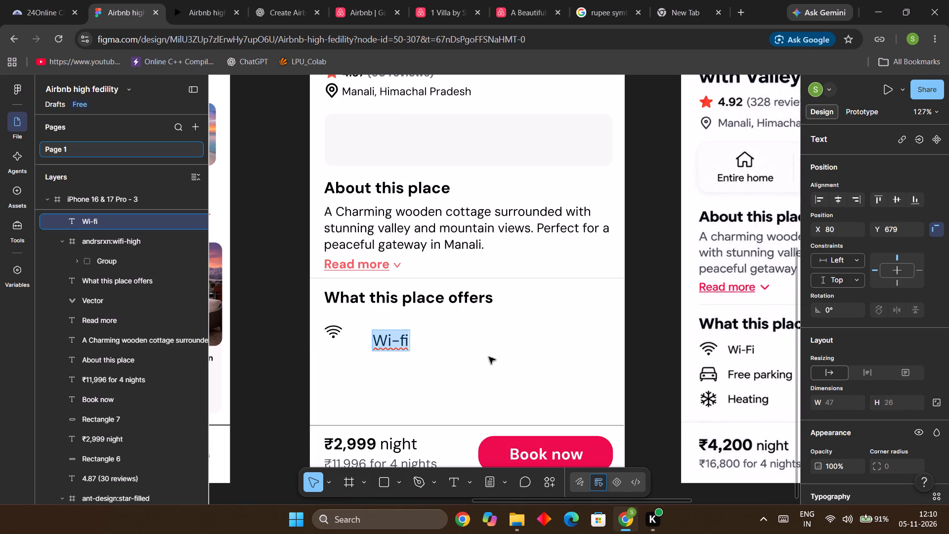
left_click(492, 357)
left_click(416, 346)
left_click(436, 342)
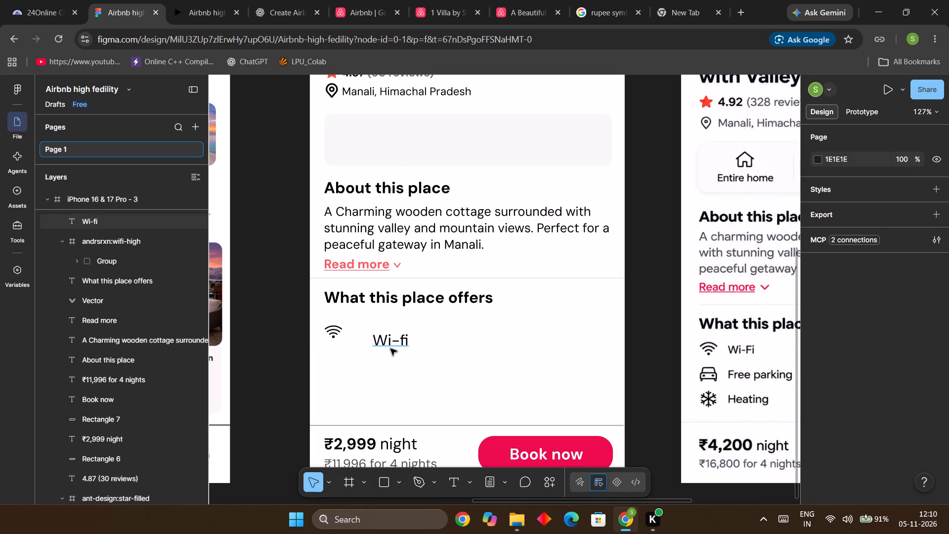
left_click(392, 347)
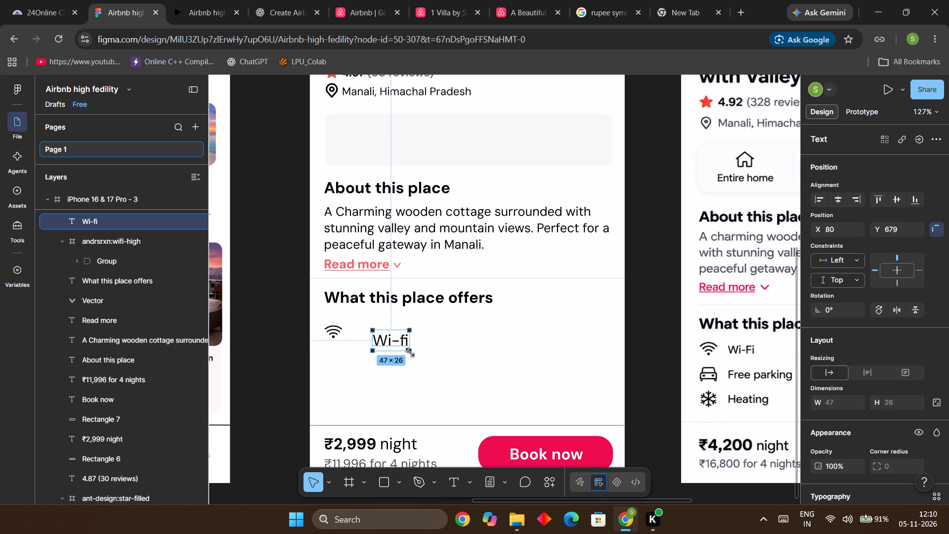
scroll(895, 396, "down", 6)
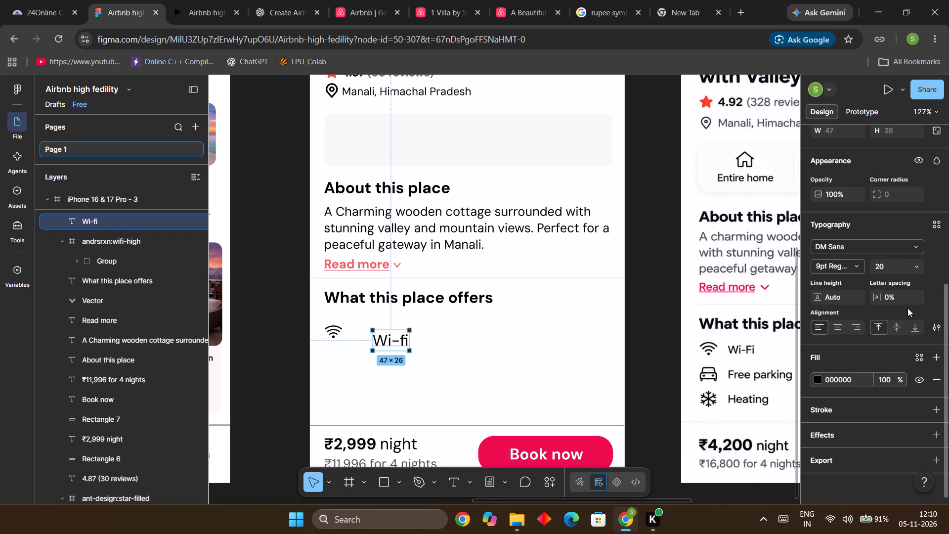
left_click(917, 268)
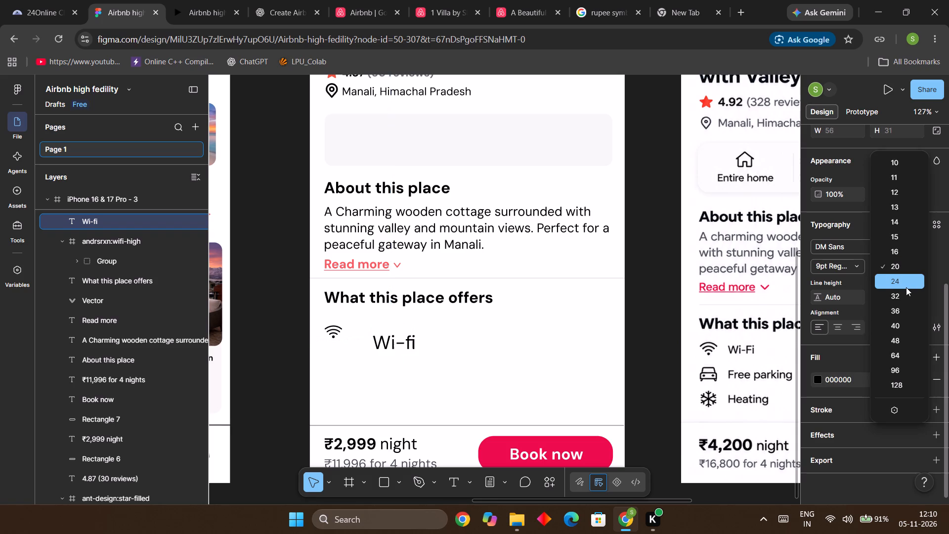
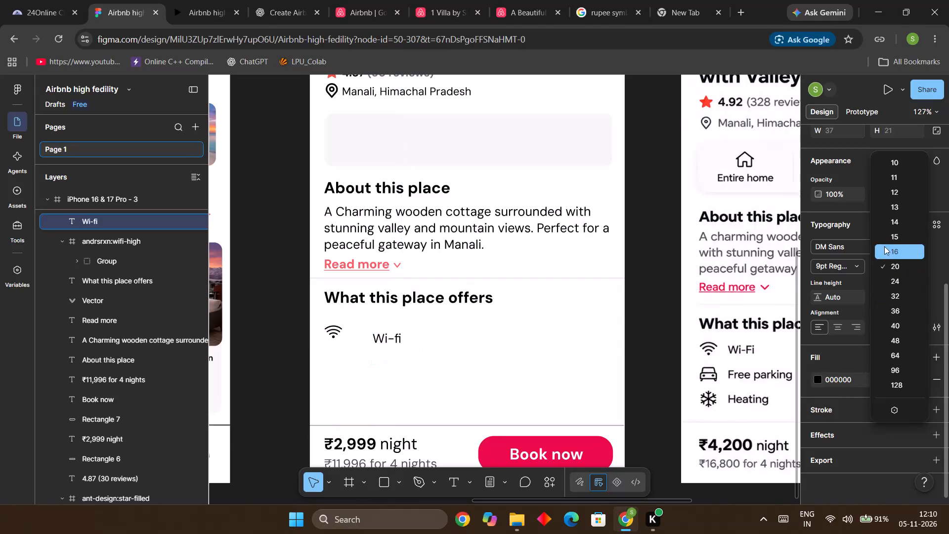
Set the font size of the "Wi-fi" label to 16.
left_click(895, 253)
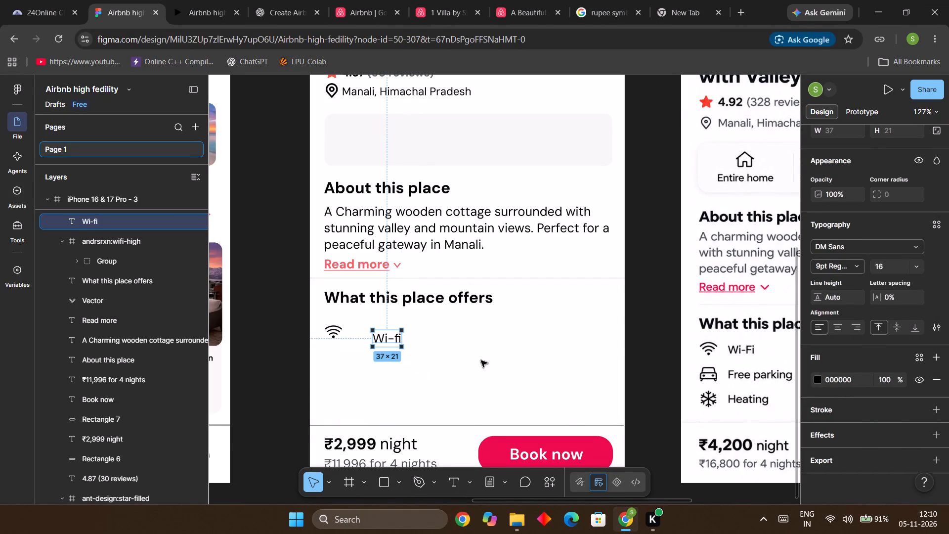
left_click(481, 360)
Move the "Wi-fi" label closer to the Wi-Fi icon, just to its right and level with it.
left_click(387, 342)
left_click_drag(387, 342, 379, 336)
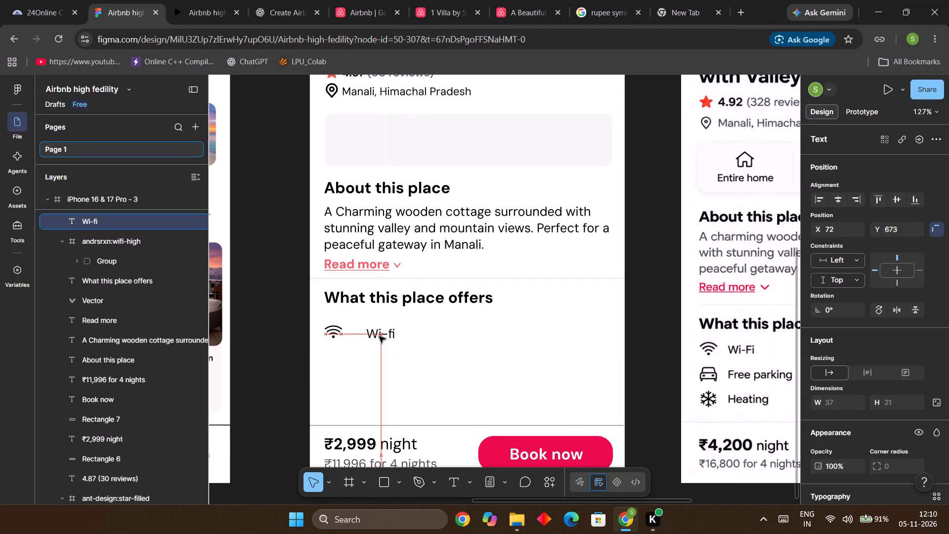
left_click_drag(379, 336, 366, 336)
left_click(427, 341)
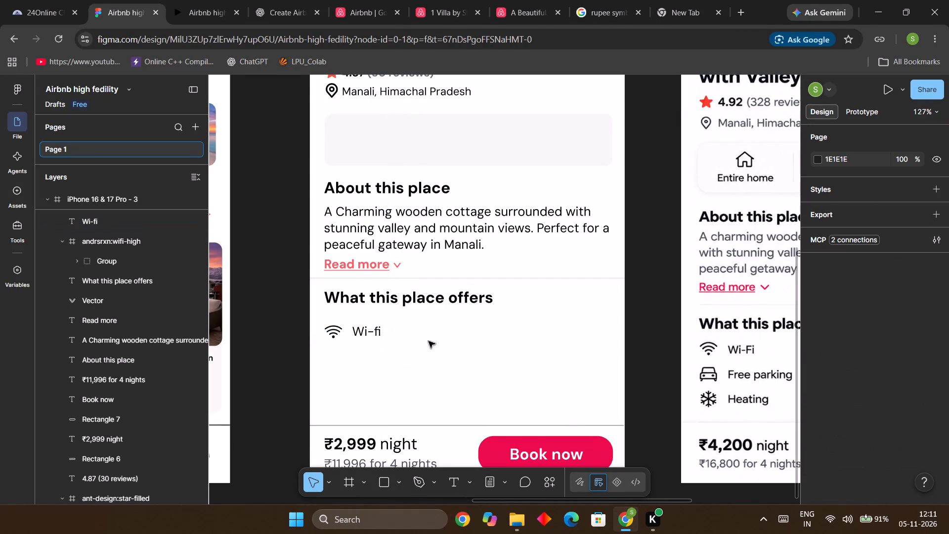
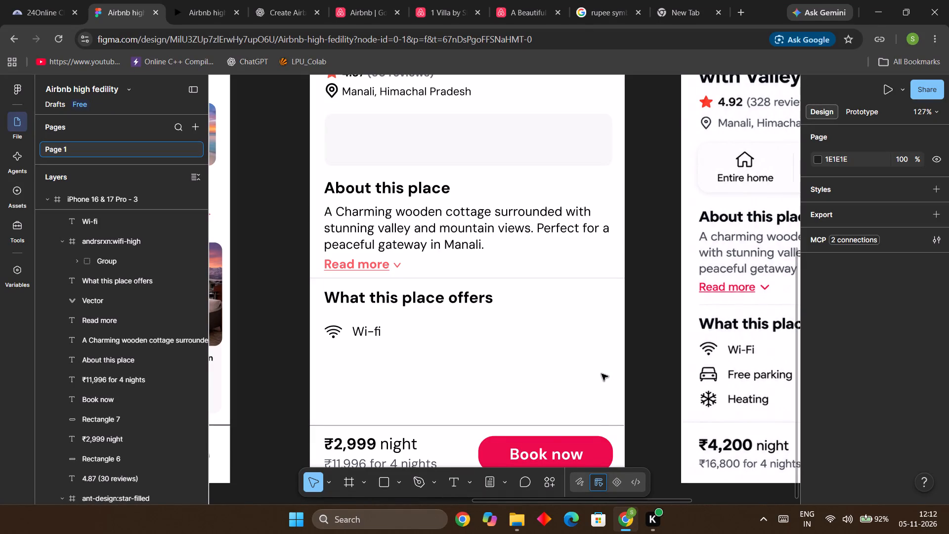
Examine the amenities in the reference's "What this place offers" section against the screen being built.
key("Right")
key("Right")
key("Right")
key("Right")
key("Right")
key("Left")
key("Right")
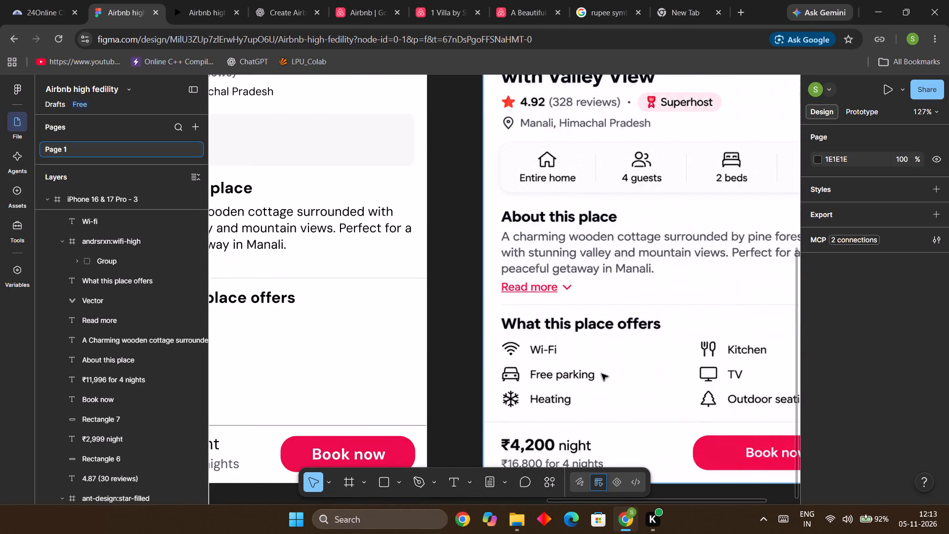
key("Right")
key("Left")
key("Left")
key("Left")
key("Left")
key("Left")
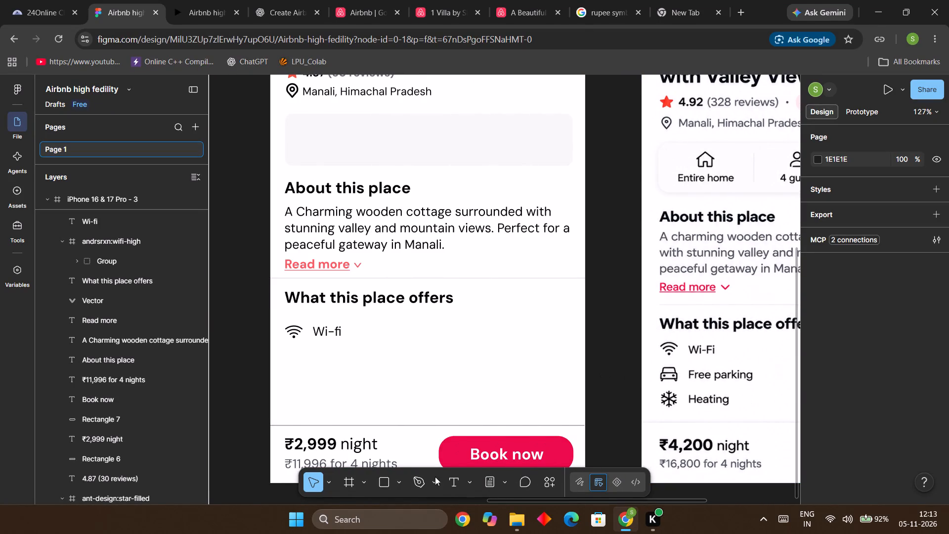
Search Iconify for "kitchen" and import the black fork-and-spoon icon tabler:tools-kitchen-3 onto the canvas.
left_click(549, 481)
left_click(407, 313)
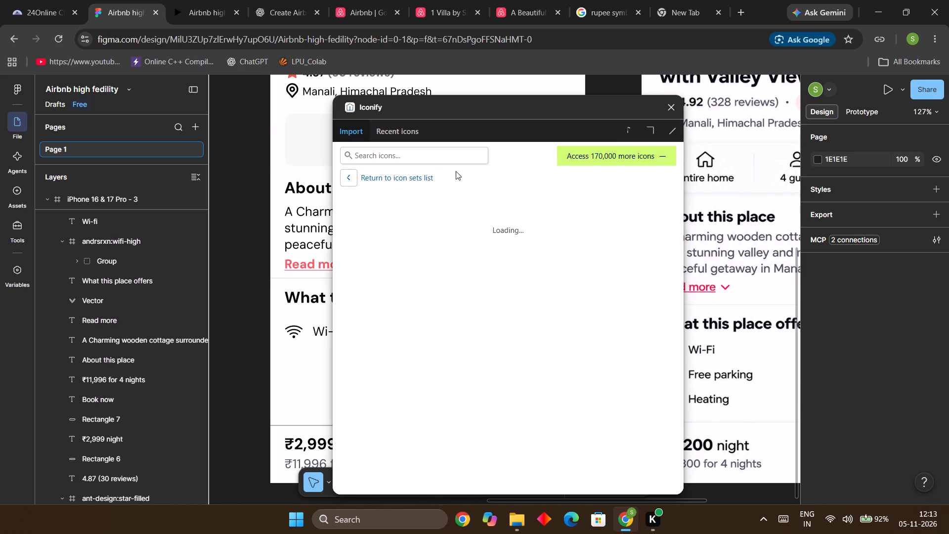
left_click(455, 160)
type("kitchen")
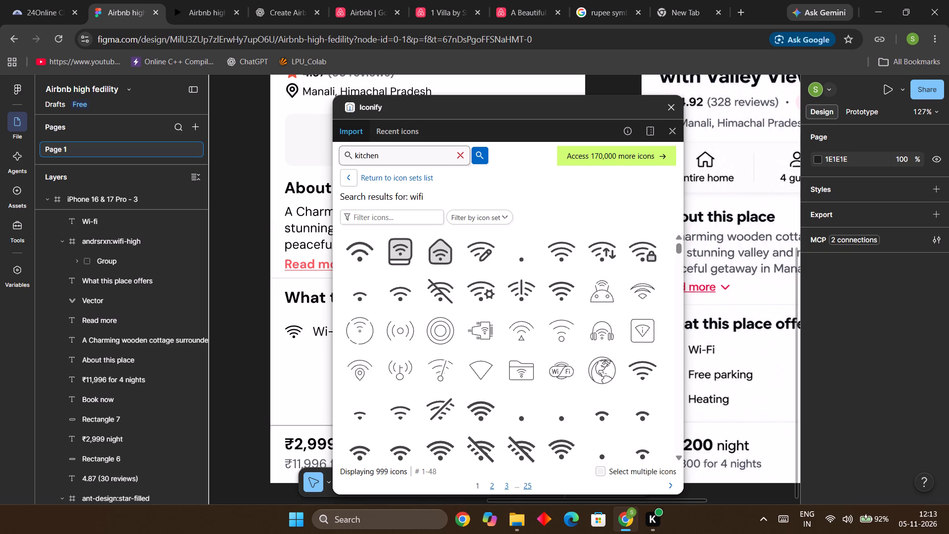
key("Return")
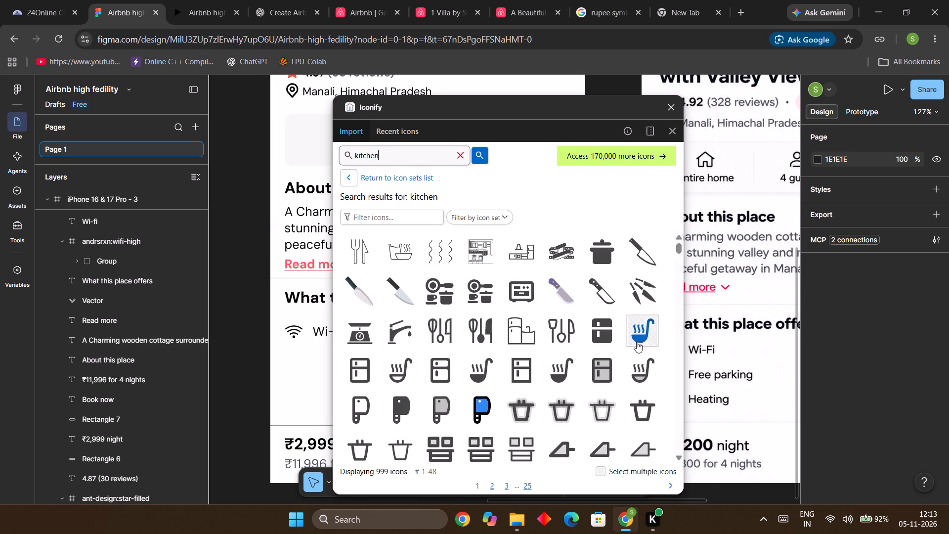
left_click_drag(756, 491, 727, 492)
key("Right")
key("Right")
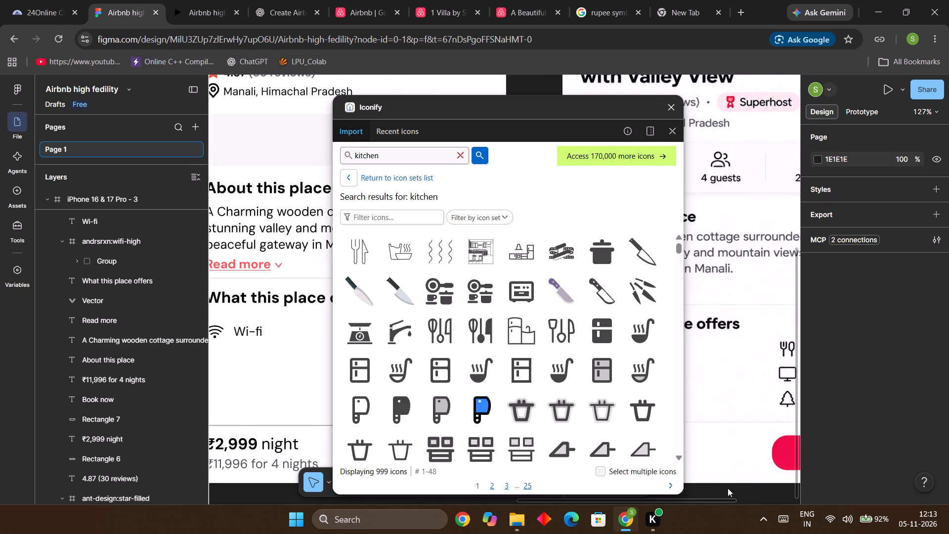
key("Right")
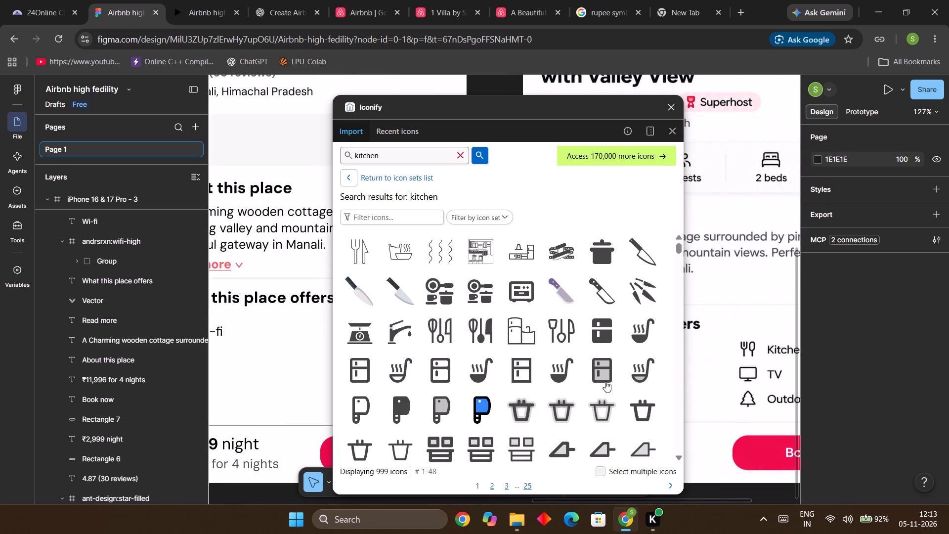
scroll(490, 335, "down", 2)
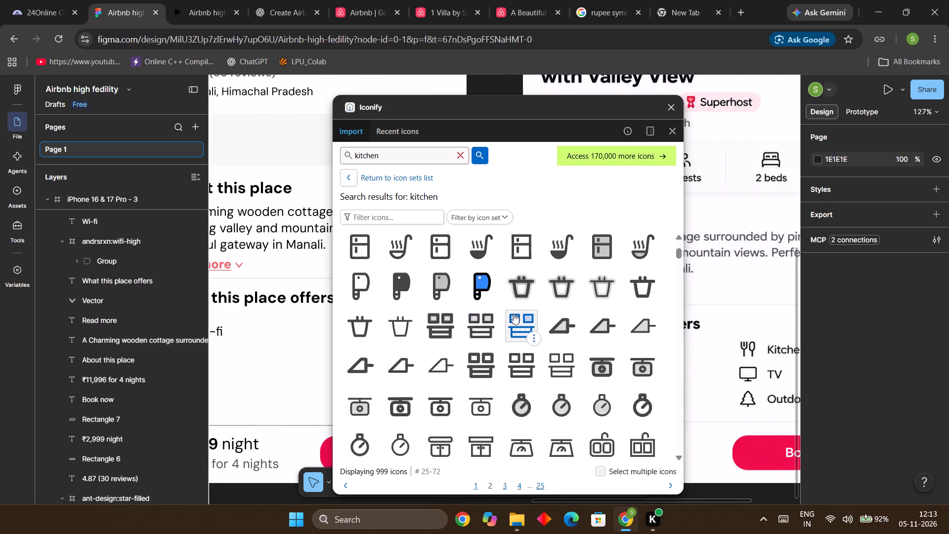
scroll(514, 313, "down", 5)
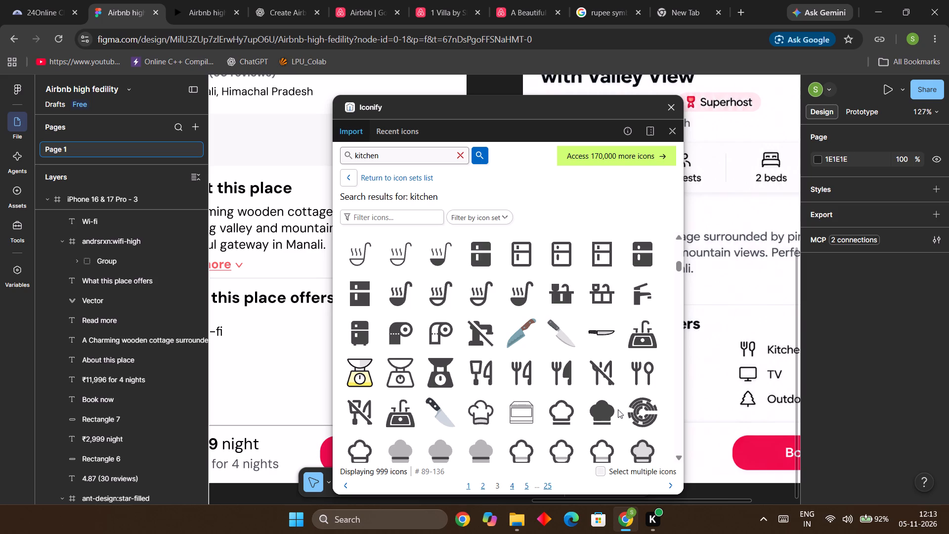
left_click(633, 368)
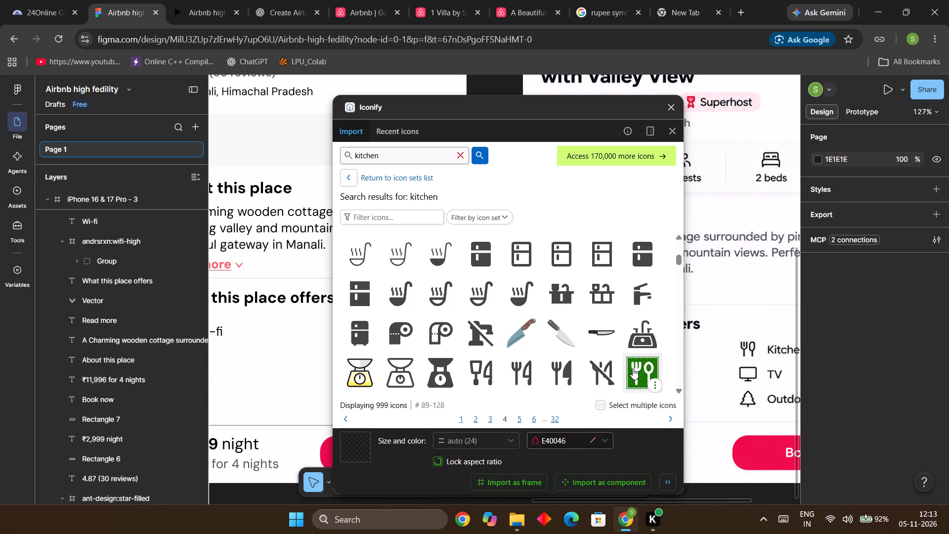
left_click_drag(633, 368, 743, 263)
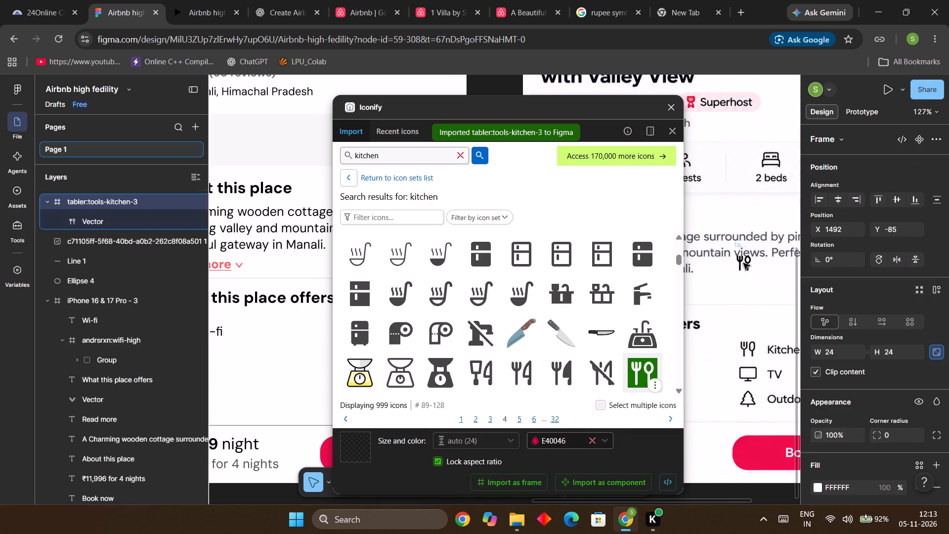
left_click(673, 107)
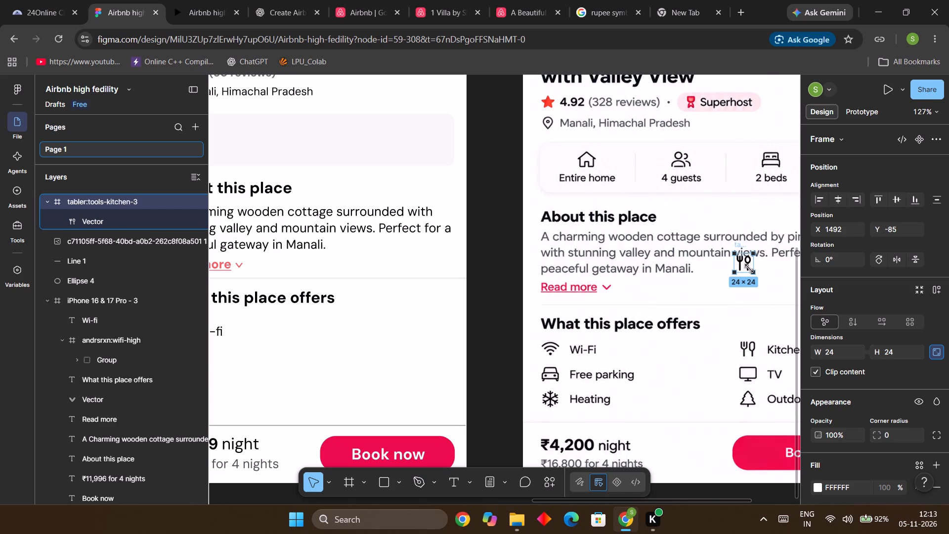
Place the kitchen icon under "What this place offers", level with the Wi-fi row, at X 211, Y 669.
left_click_drag(746, 263, 327, 338)
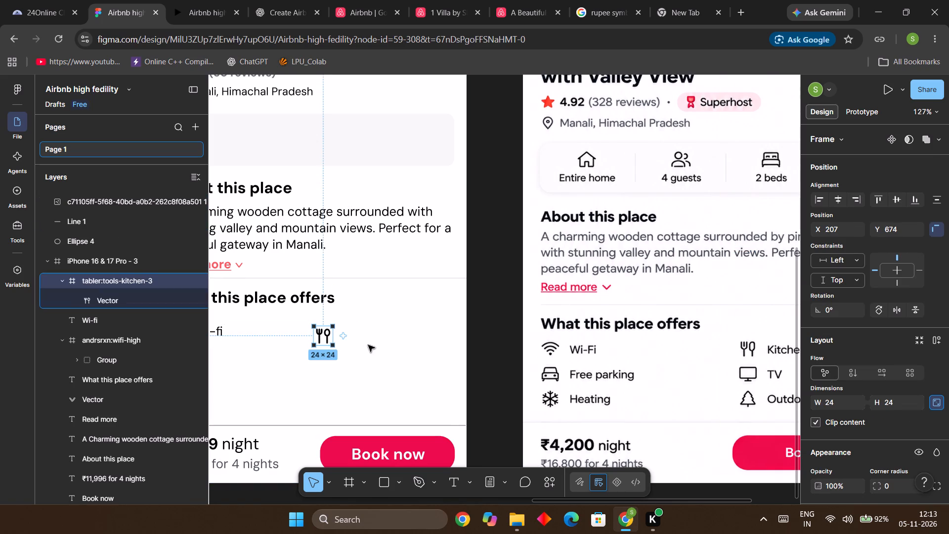
left_click(370, 345)
left_click(475, 339)
left_click(493, 331)
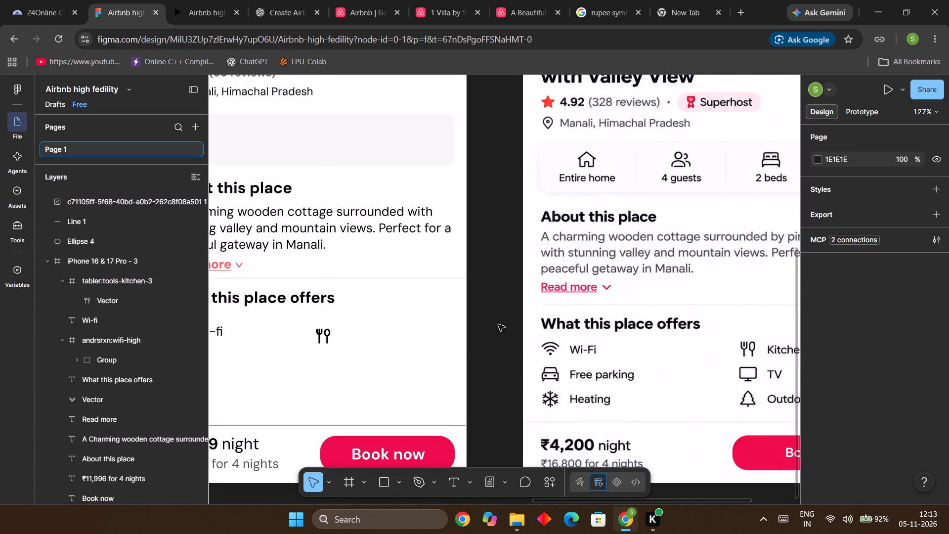
double_click(499, 323)
left_click_drag(496, 348, 493, 421)
key("Left")
key("Down")
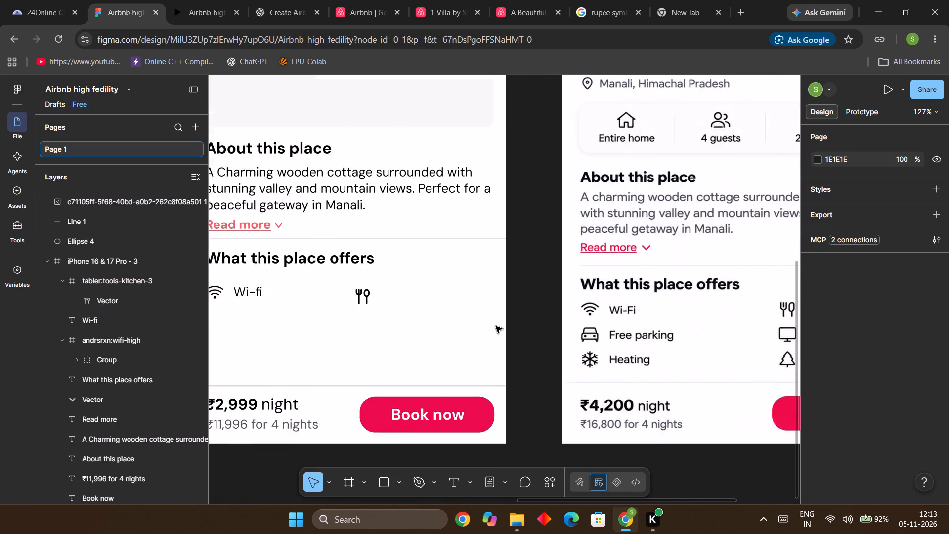
key("Left")
key("Left")
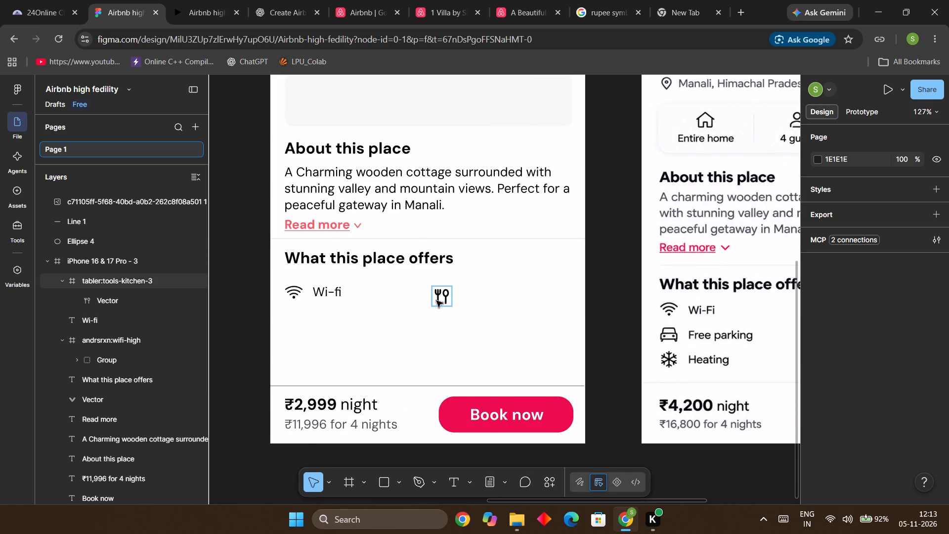
left_click_drag(444, 300, 445, 301)
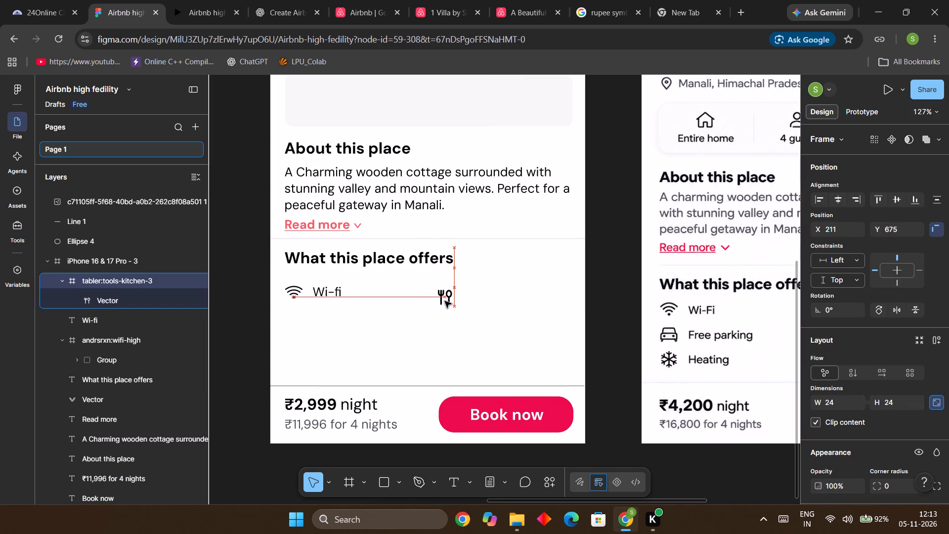
left_click_drag(445, 301, 445, 300)
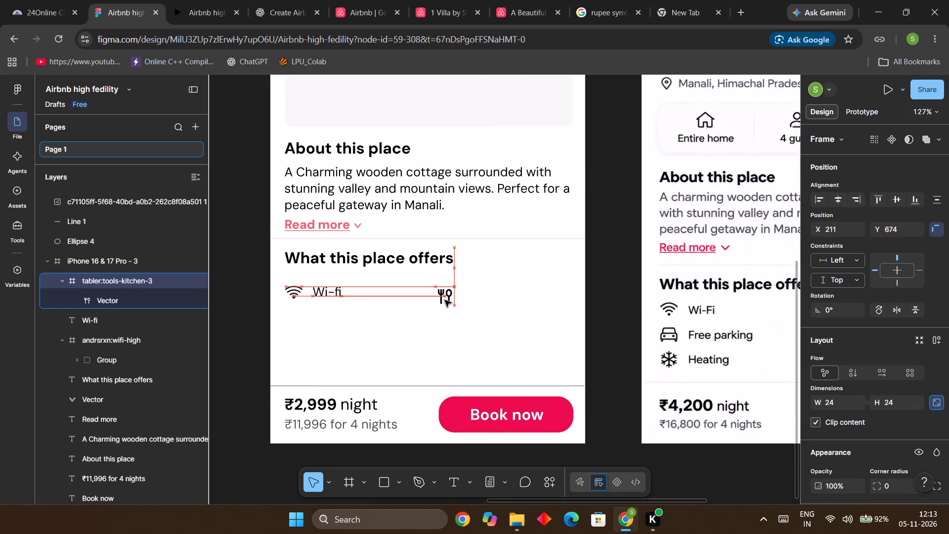
left_click_drag(445, 300, 445, 296)
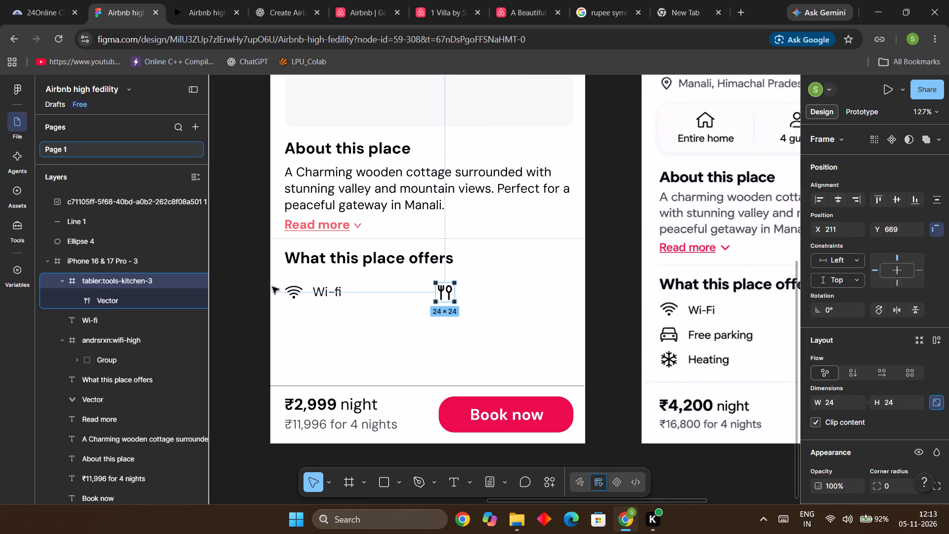
Overlay the kitchen icon on the Wi-fi icon to compare their sizes, at X 0, Y -1 within the Wi-fi icon's frame.
left_click(292, 293)
left_click(437, 294)
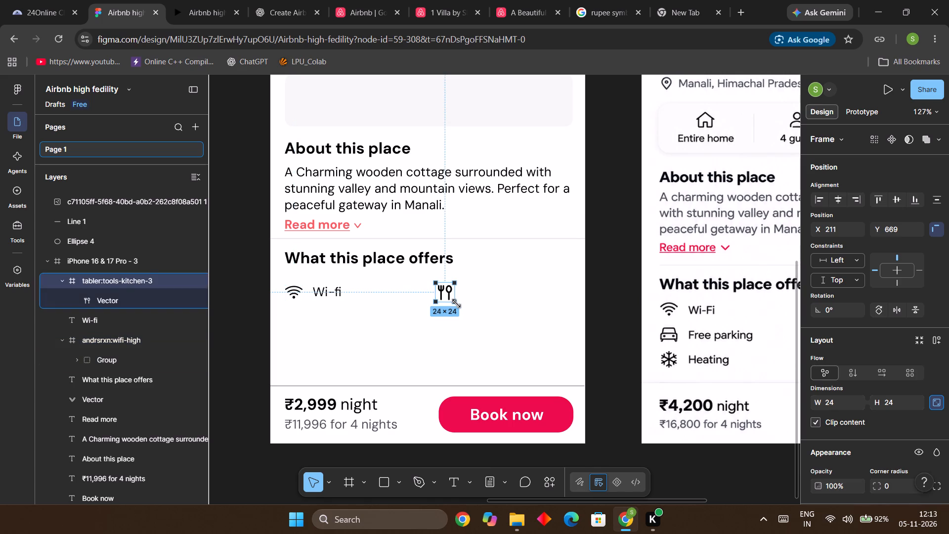
left_click(456, 304)
left_click(452, 299)
left_click_drag(451, 297, 298, 295)
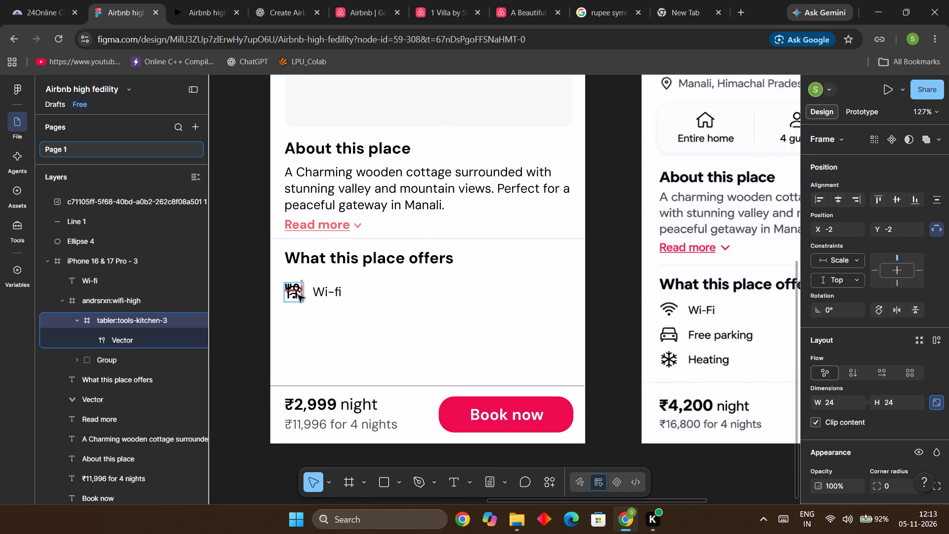
left_click_drag(298, 295, 298, 296)
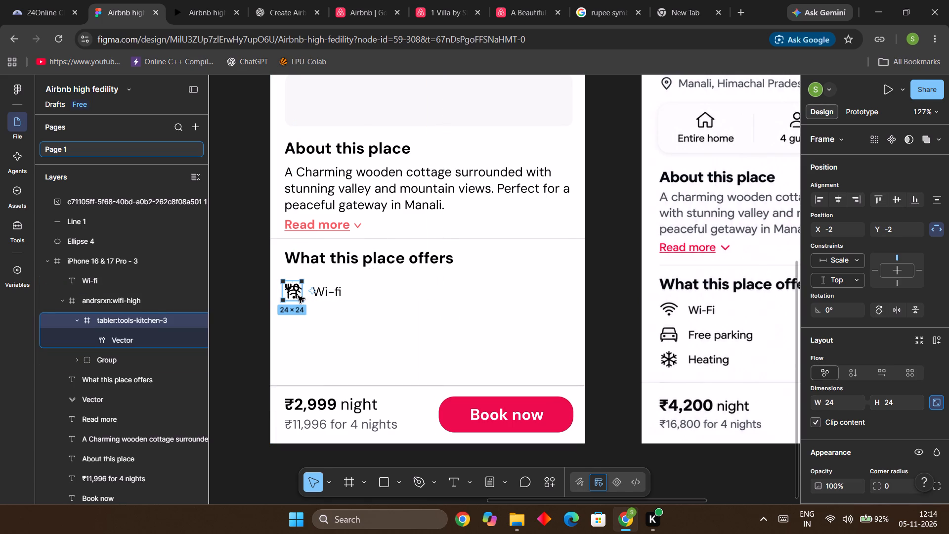
key("Down")
key("Right")
key("Right")
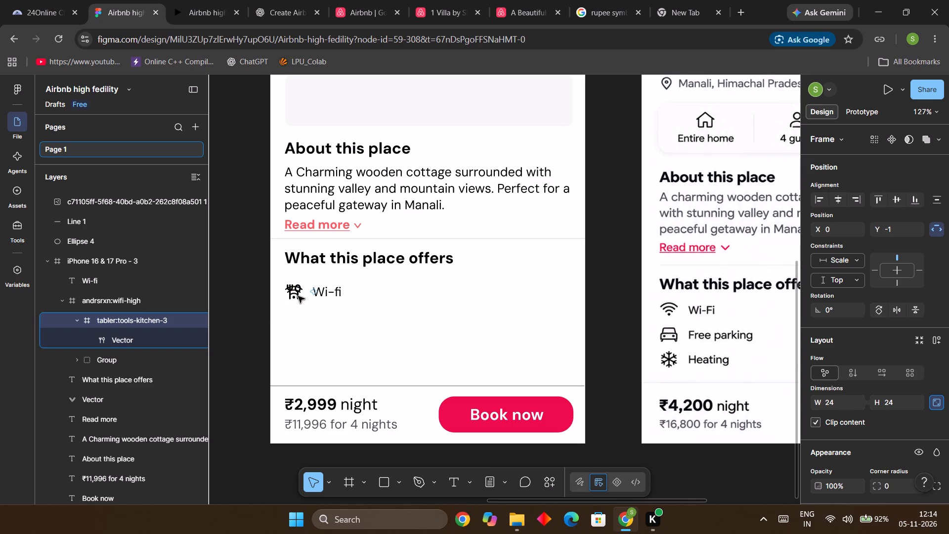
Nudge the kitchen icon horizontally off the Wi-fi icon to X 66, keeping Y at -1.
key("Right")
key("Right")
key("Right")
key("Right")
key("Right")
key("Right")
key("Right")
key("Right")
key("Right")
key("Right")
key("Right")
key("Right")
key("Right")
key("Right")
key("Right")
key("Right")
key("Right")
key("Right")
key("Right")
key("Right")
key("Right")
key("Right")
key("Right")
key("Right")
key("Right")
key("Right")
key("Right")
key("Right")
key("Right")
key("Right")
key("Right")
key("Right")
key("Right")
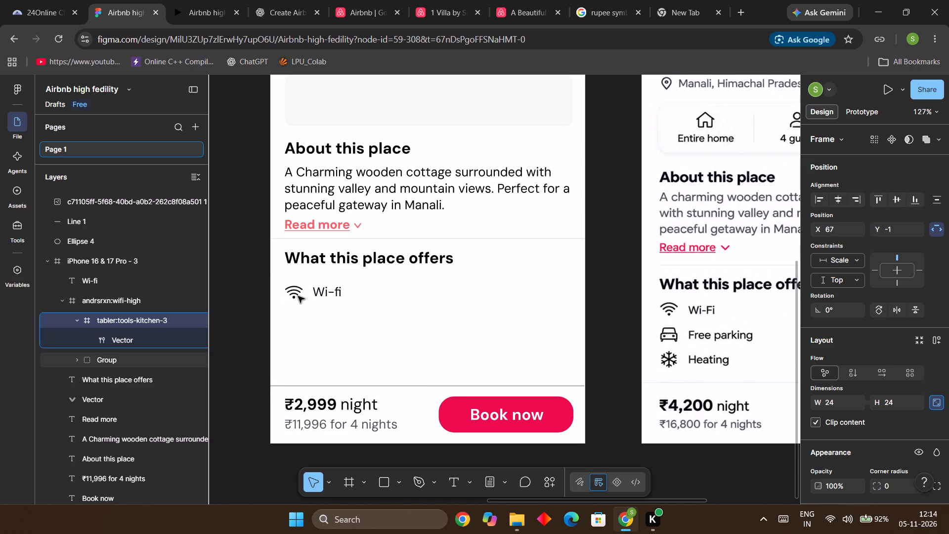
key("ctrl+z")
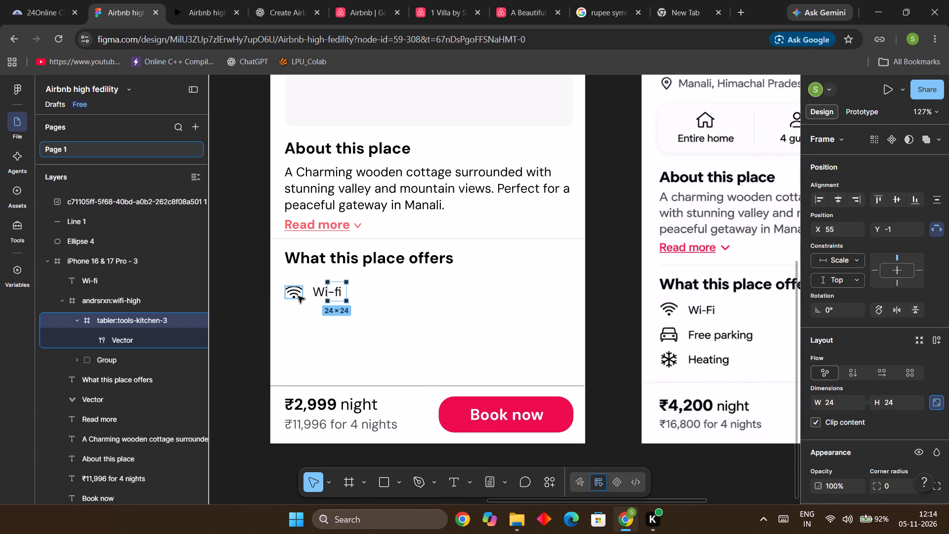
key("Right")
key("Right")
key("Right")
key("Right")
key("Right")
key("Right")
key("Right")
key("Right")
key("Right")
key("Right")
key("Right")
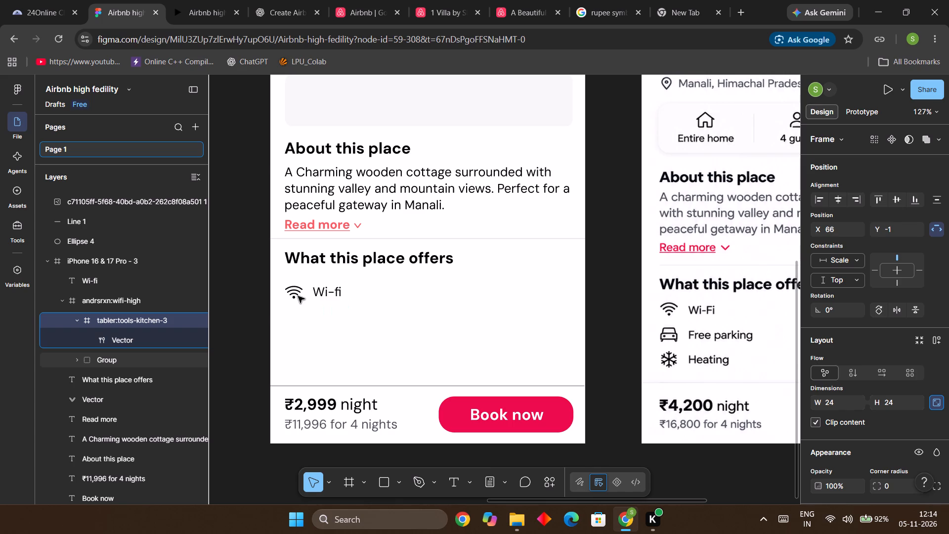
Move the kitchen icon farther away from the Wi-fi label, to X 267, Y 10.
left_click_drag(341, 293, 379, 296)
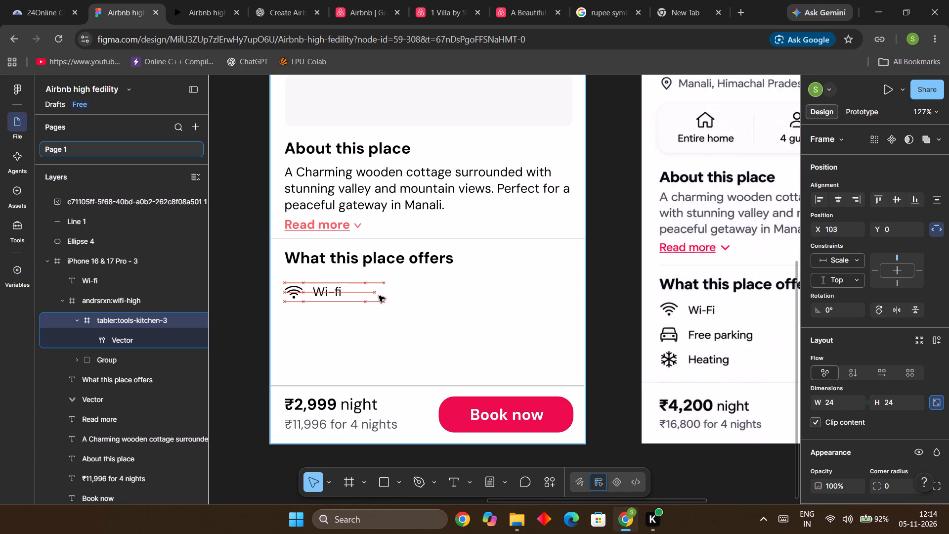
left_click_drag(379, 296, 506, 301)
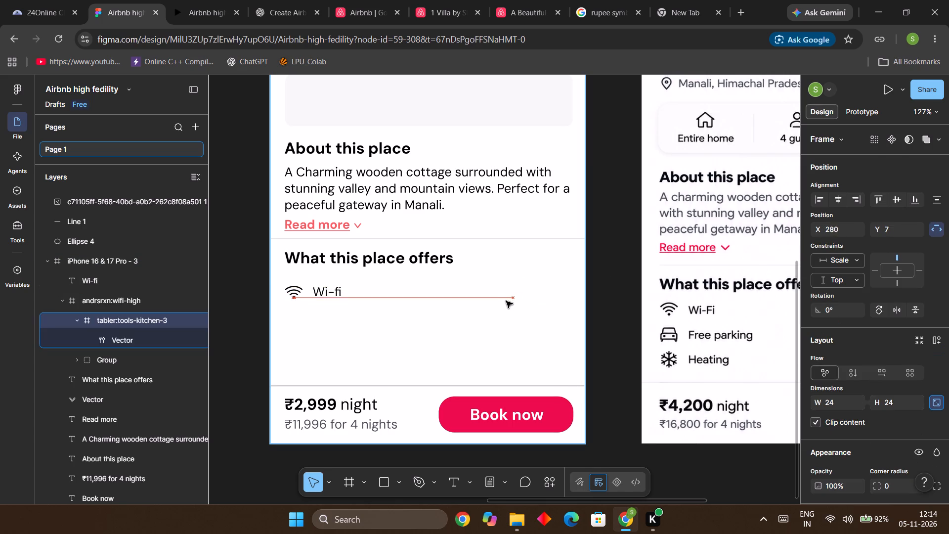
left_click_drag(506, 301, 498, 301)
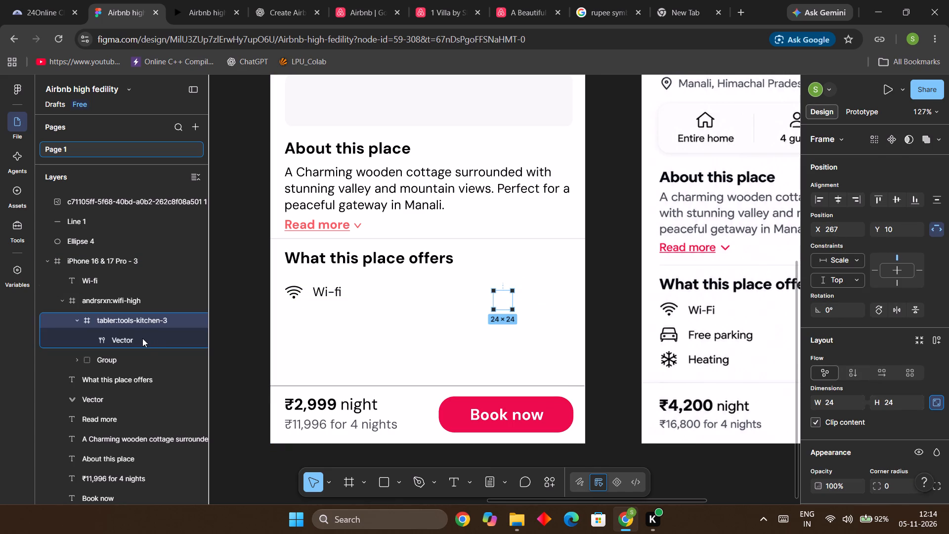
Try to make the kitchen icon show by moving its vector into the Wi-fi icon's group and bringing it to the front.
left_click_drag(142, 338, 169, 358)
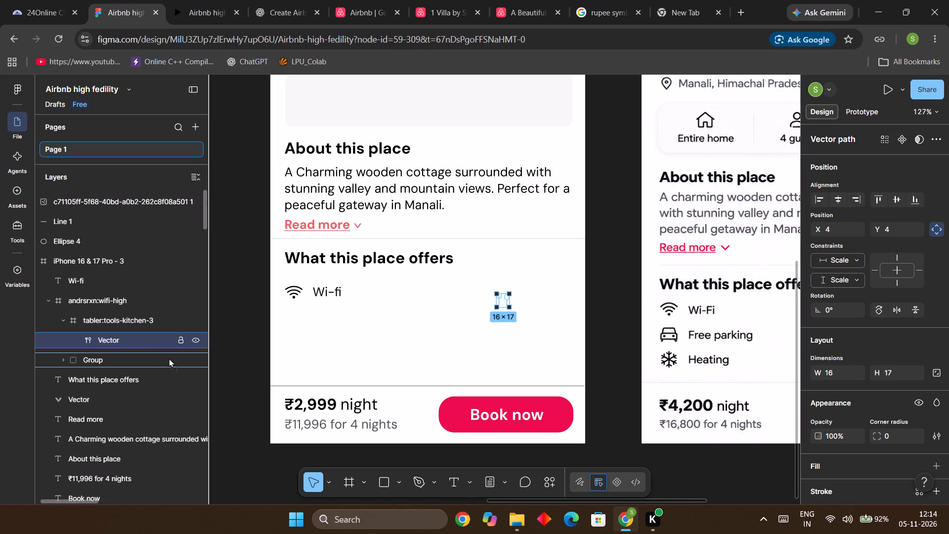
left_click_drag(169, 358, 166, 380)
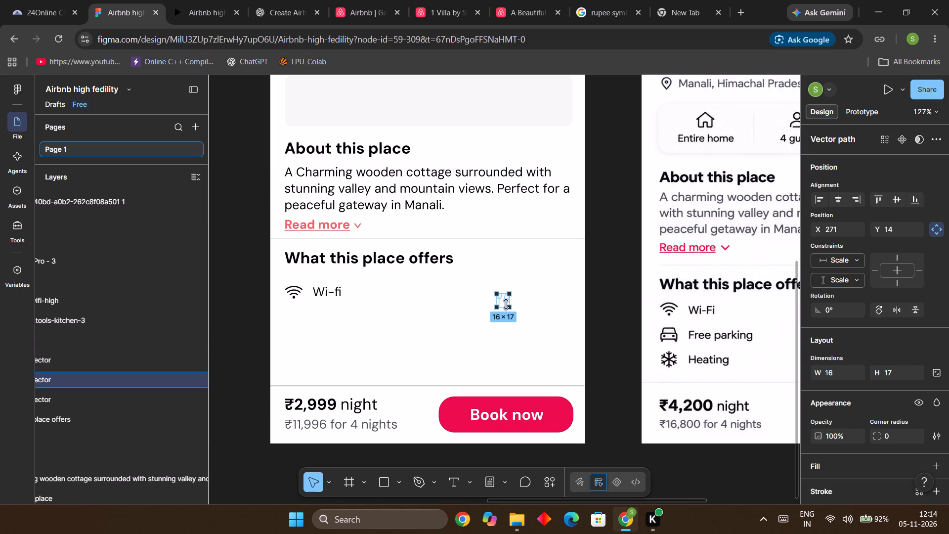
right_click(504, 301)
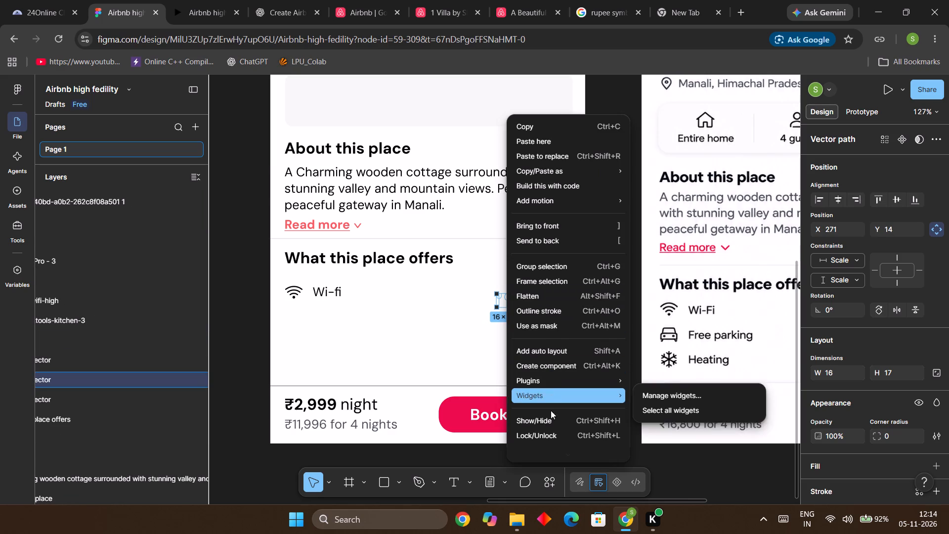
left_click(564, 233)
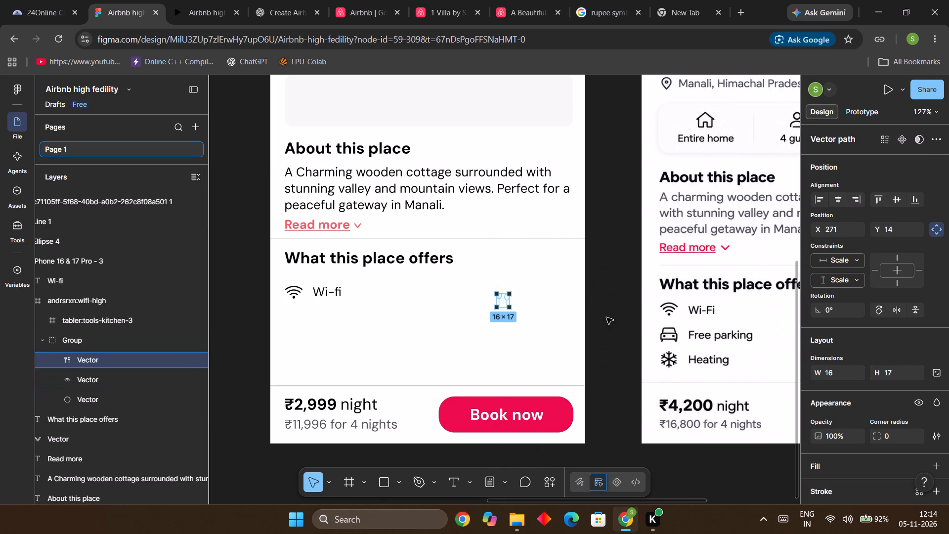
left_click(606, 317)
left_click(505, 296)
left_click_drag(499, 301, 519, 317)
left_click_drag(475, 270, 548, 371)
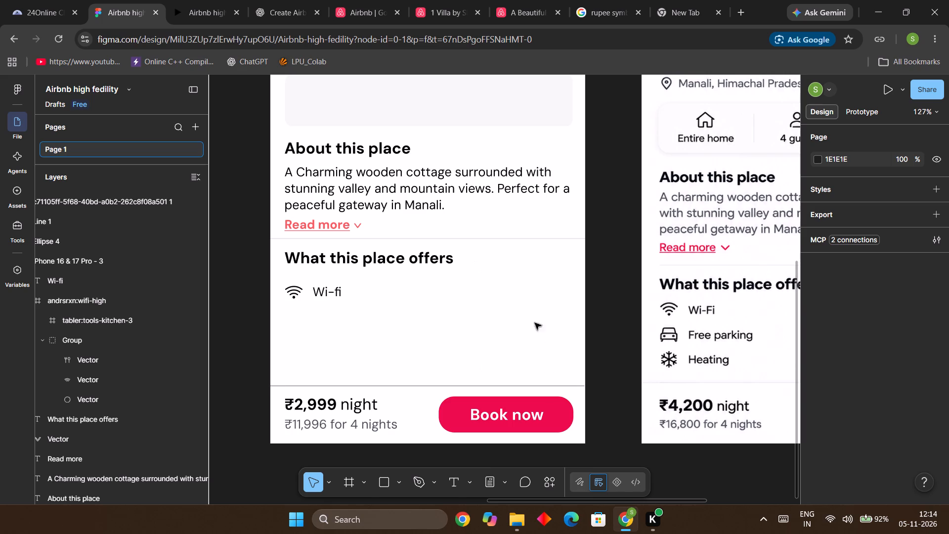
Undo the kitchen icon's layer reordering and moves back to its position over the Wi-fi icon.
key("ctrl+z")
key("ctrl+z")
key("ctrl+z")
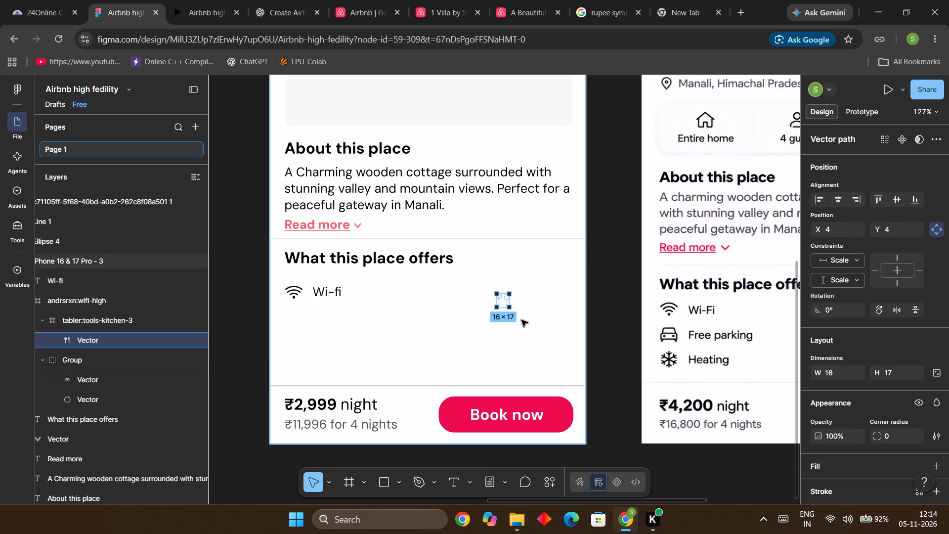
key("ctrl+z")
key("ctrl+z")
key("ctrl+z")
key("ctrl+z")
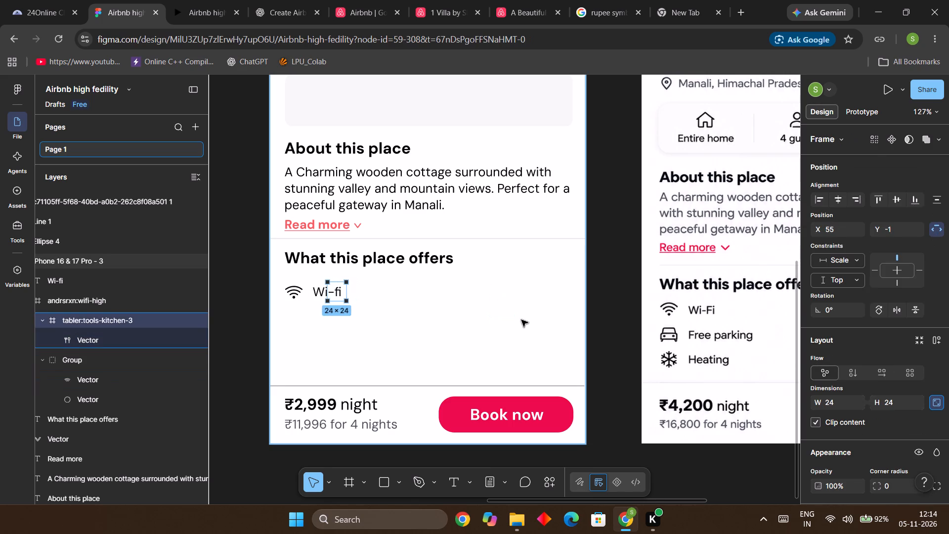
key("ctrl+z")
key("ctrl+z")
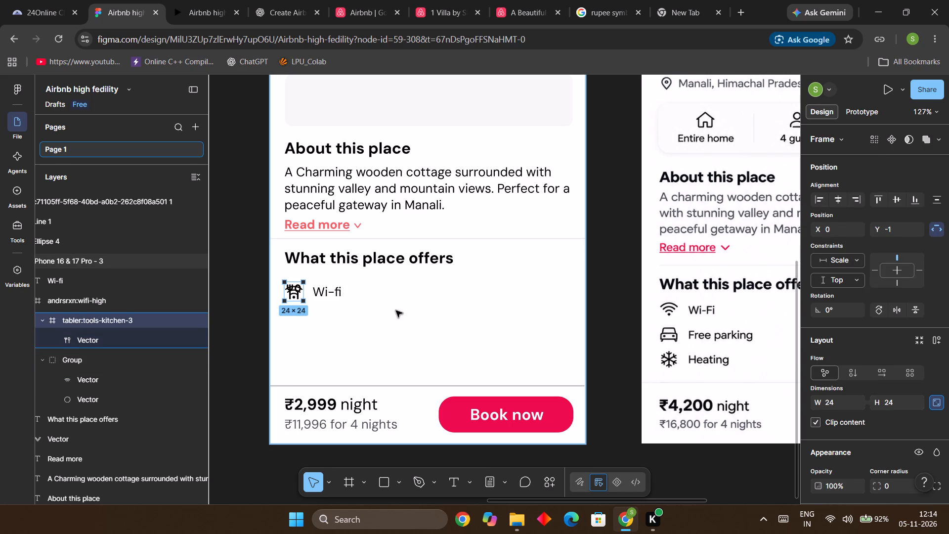
Undo the kitchen icon's remaining moves back to its separate spot in the Wi-fi row, outside the Wi-fi icon's group.
key("ctrl+z")
key("ctrl+z")
key("ctrl+z")
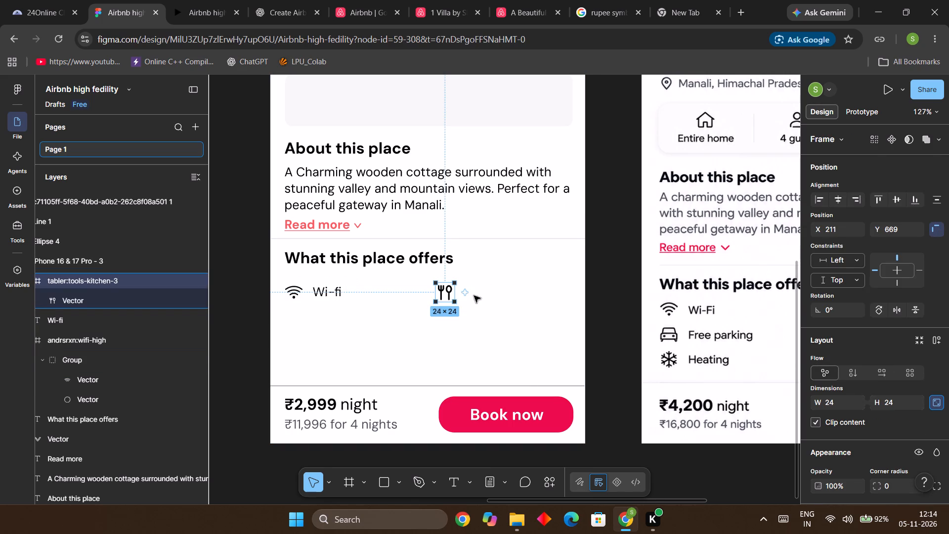
left_click(474, 298)
left_click(452, 293)
left_click(444, 294)
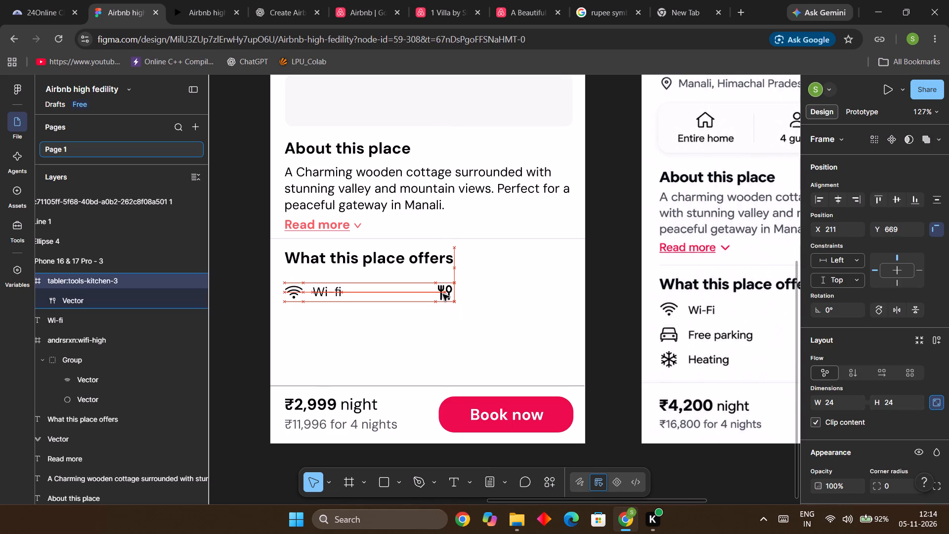
left_click(499, 306)
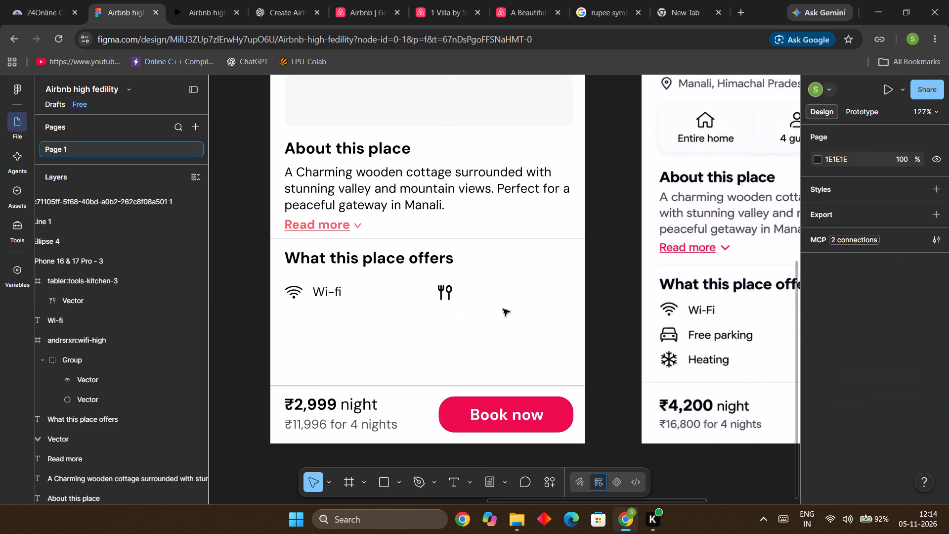
Nudge the kitchen icon horizontally along the Wi-fi row to X 203, using the reference amenities list as a guide.
left_click(640, 329)
left_click(623, 329)
scroll(621, 329, "down", 4, "ctrl")
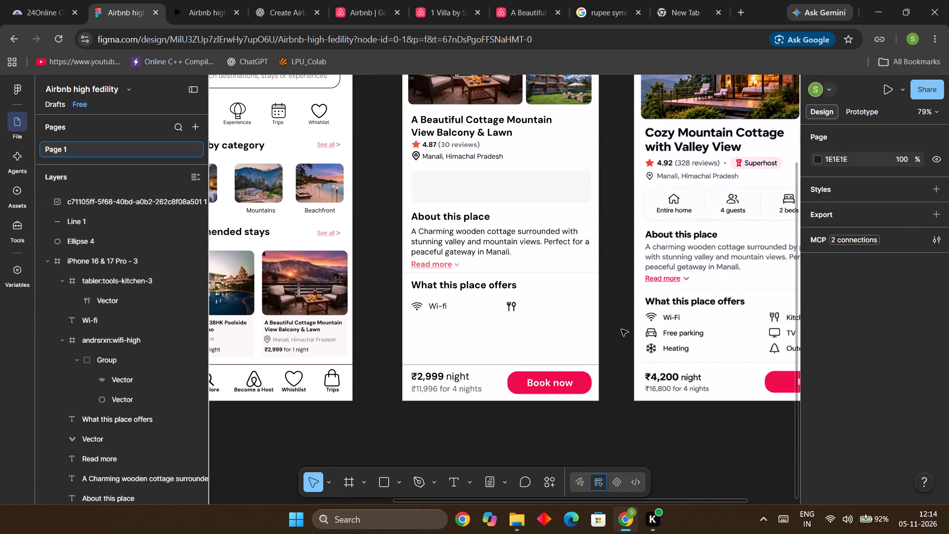
scroll(621, 329, "up", 1)
scroll(621, 329, "down", 2)
scroll(621, 329, "up", 4)
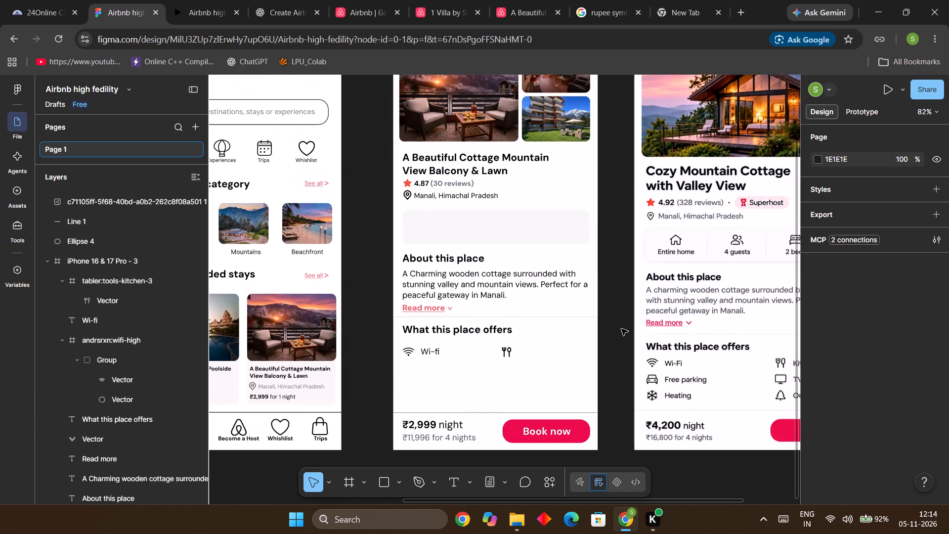
scroll(621, 329, "up", 2, "ctrl")
scroll(621, 329, "down", 2)
key("Right")
key("Right")
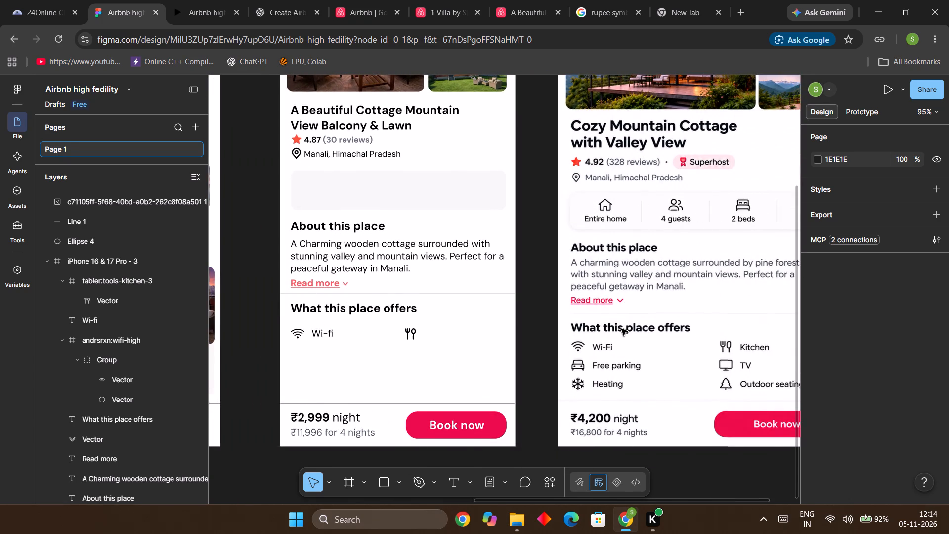
key("Right")
left_click(371, 335)
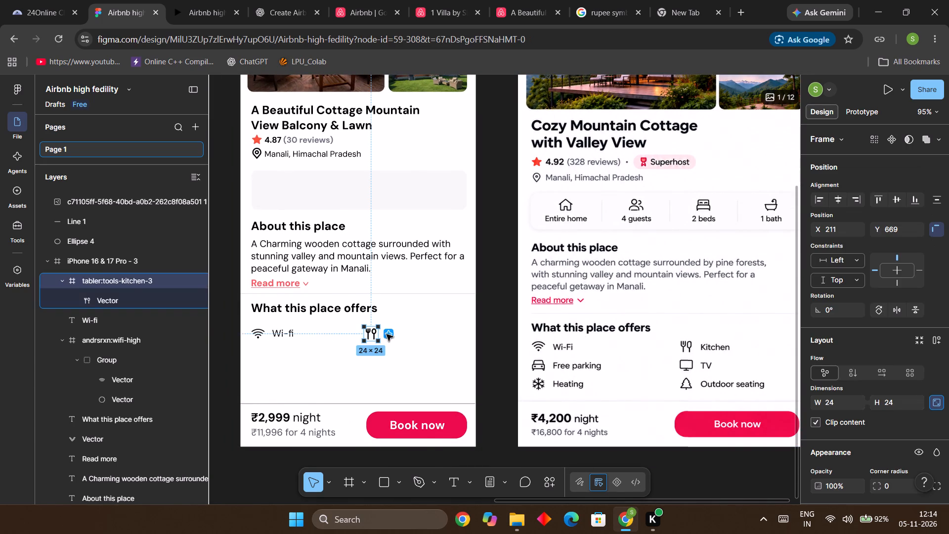
key("Left")
key("Left")
key("Left")
key("Left")
key("Left")
key("Left")
key("Left")
key("Left")
key("Left")
key("Left")
key("Left")
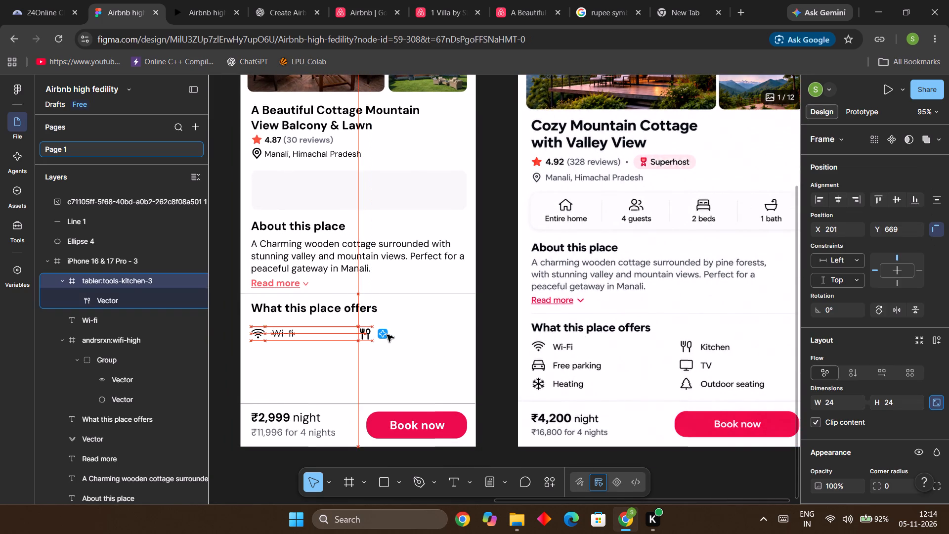
key("Right")
key("Right")
key("Right")
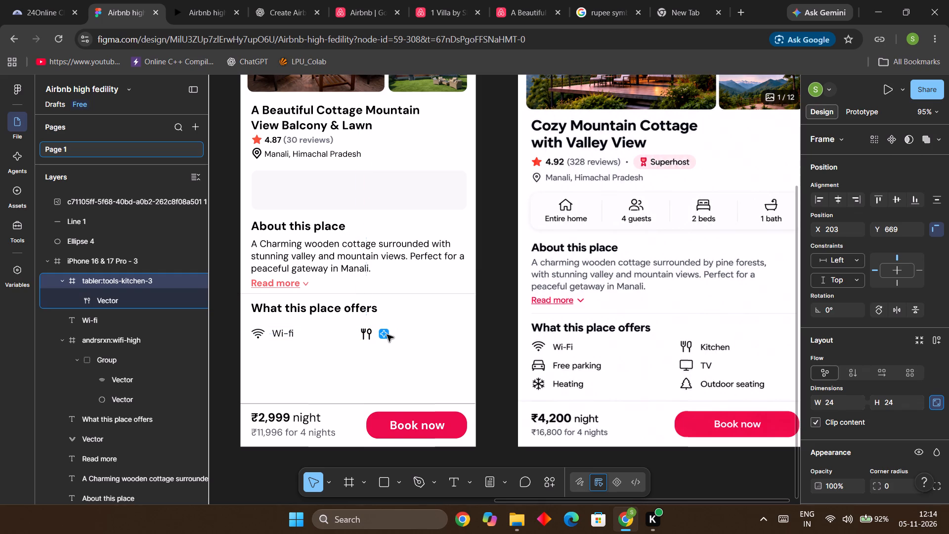
left_click(495, 331)
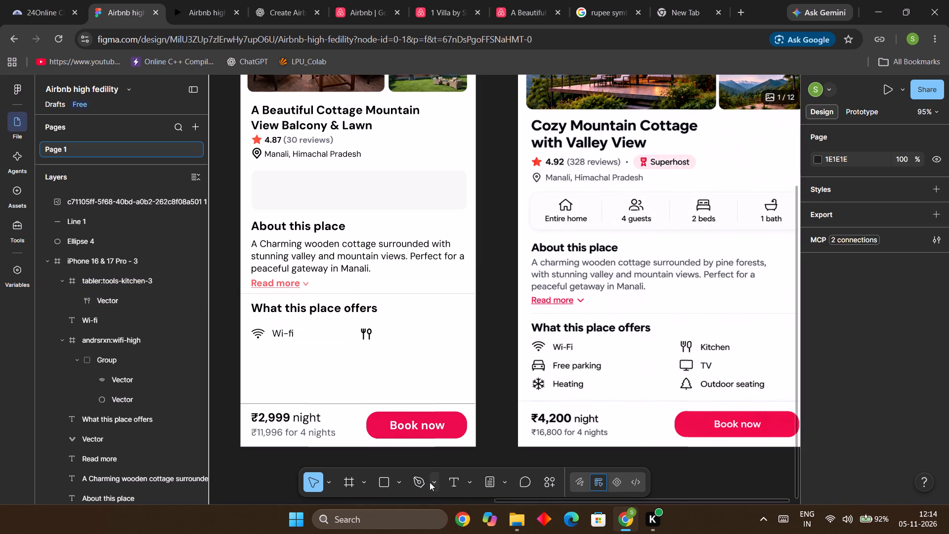
Add the text label "Kitchen" and position it beside the fork-and-spoon icon, level with the Wi-fi label.
left_click(449, 480)
left_click(411, 342)
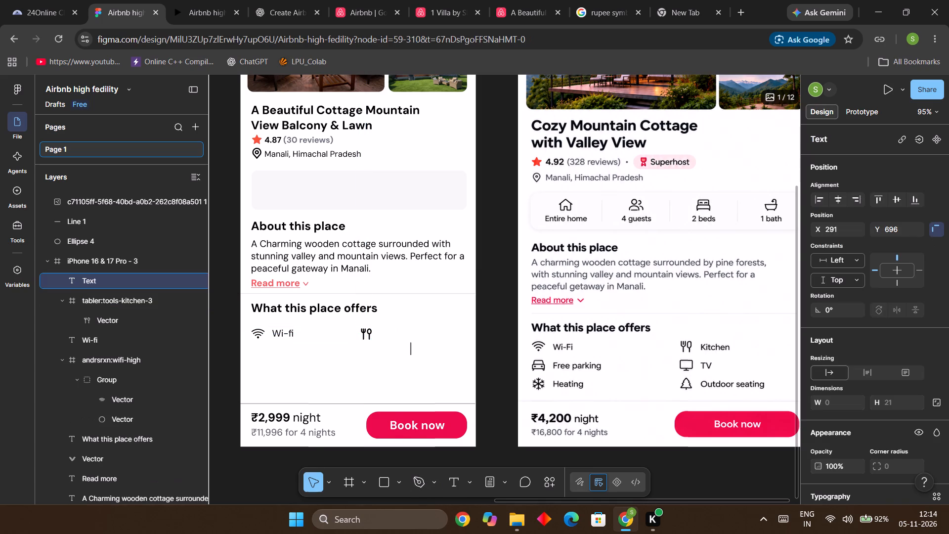
key("shift+k")
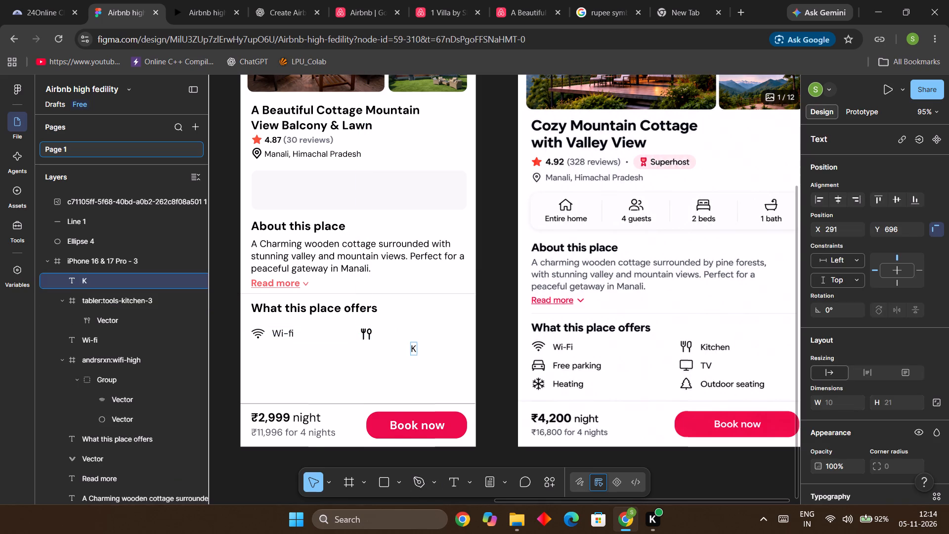
type("itchen")
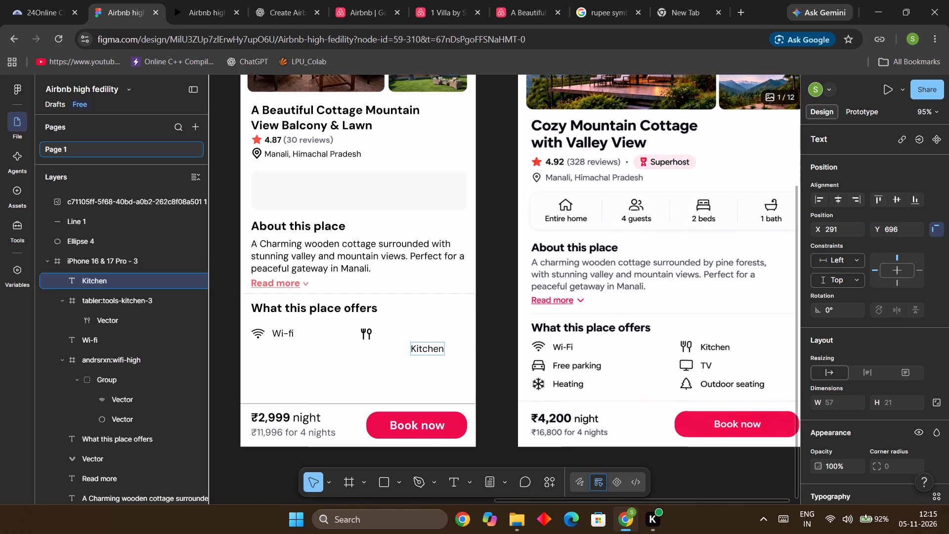
left_click(290, 330)
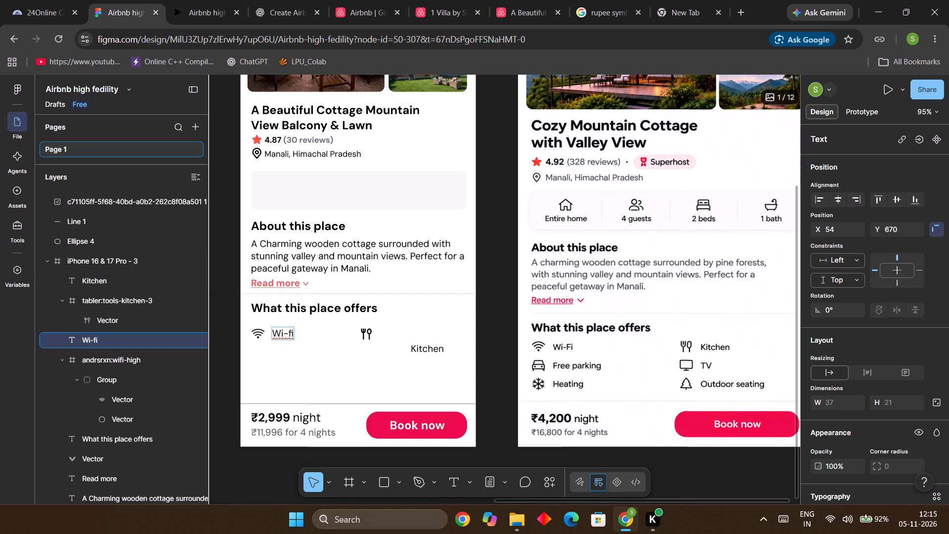
scroll(830, 371, "down", 2)
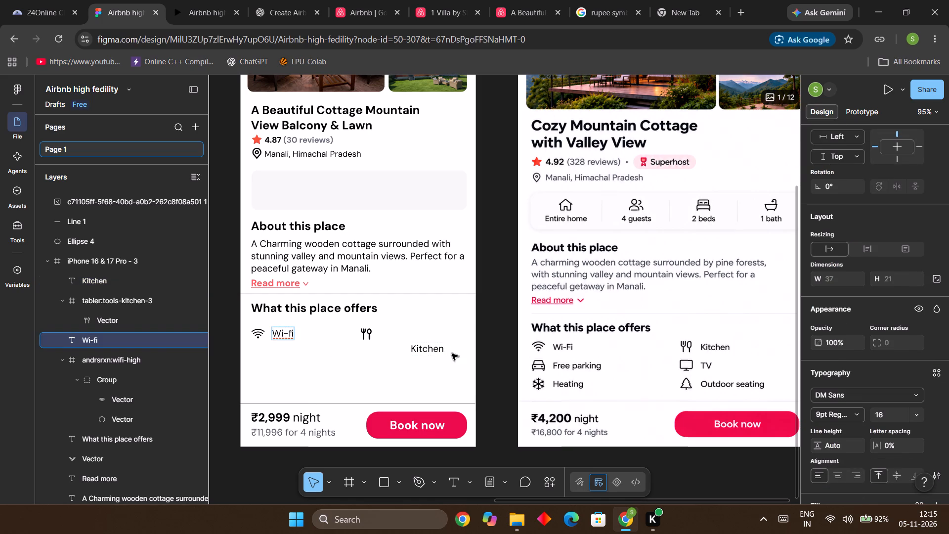
left_click(441, 351)
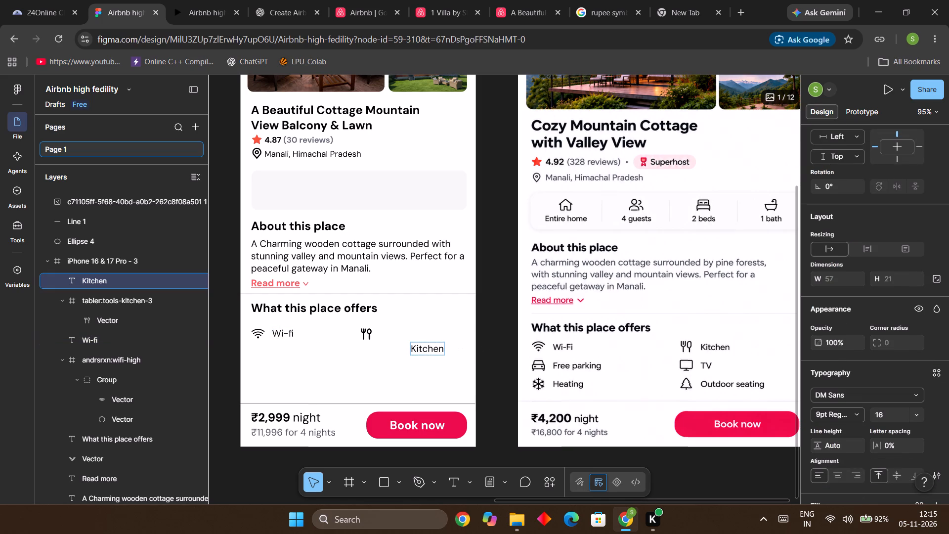
left_click(497, 343)
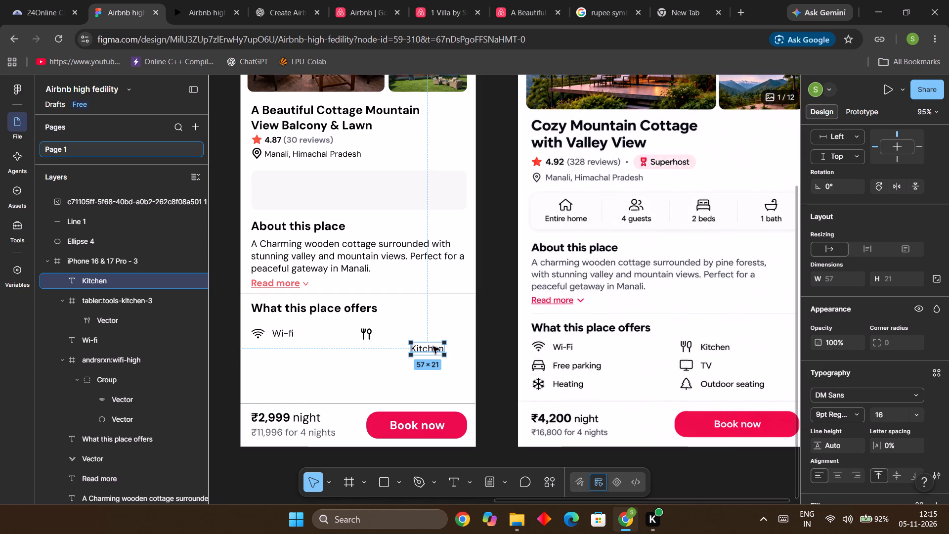
left_click_drag(430, 352, 425, 342)
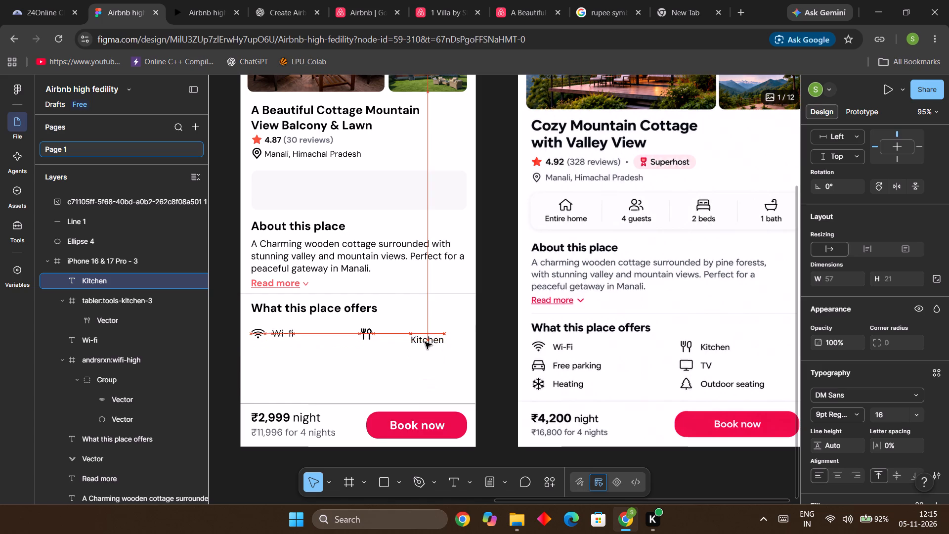
Move the "Kitchen" label close beside the fork-and-spoon icon and level it with the "Wi-fi" label.
left_click_drag(425, 342, 426, 337)
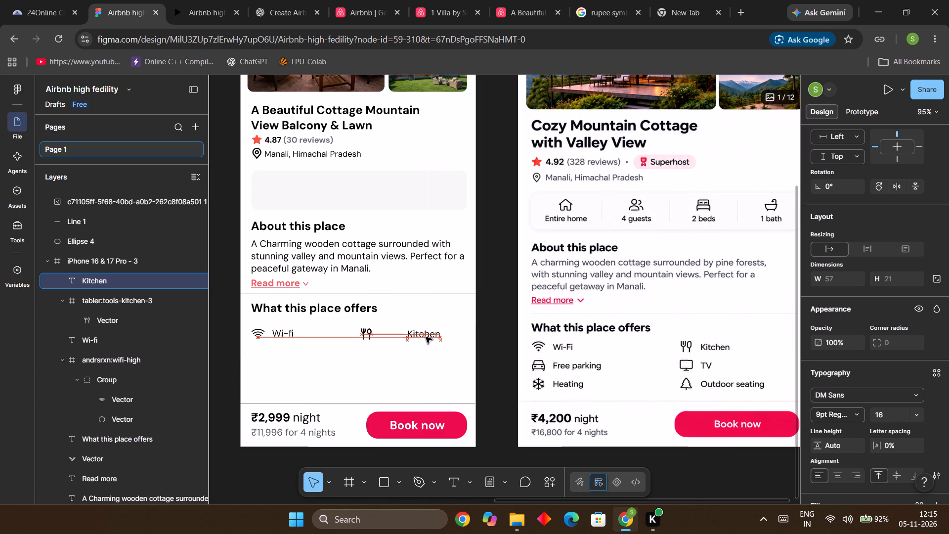
left_click_drag(426, 337, 427, 333)
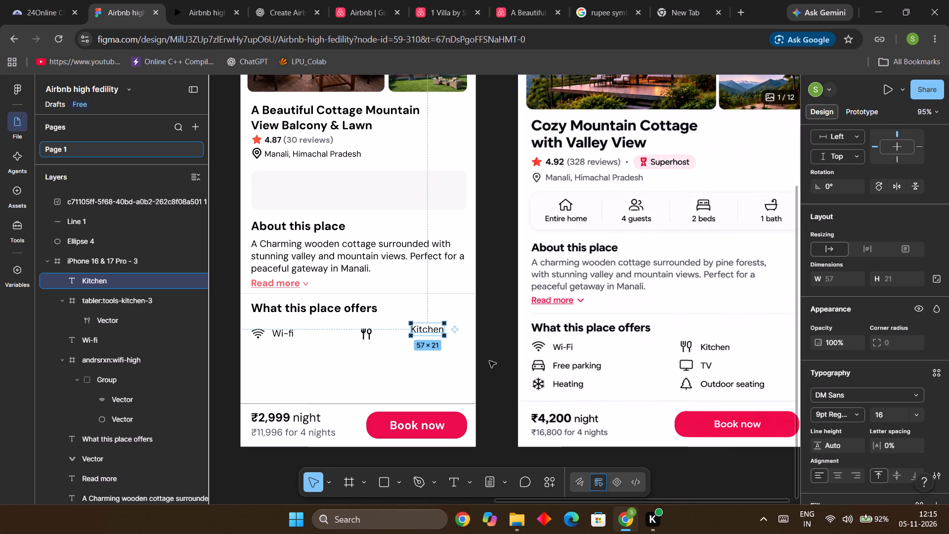
key("Left")
key("Left")
key("Left")
key("Left")
key("Left")
key("Left")
key("Left")
key("Left")
key("Left")
key("Left")
key("Left")
key("Left")
key("Left")
key("Left")
key("Left")
key("Left")
key("Left")
key("Left")
key("Left")
key("Left")
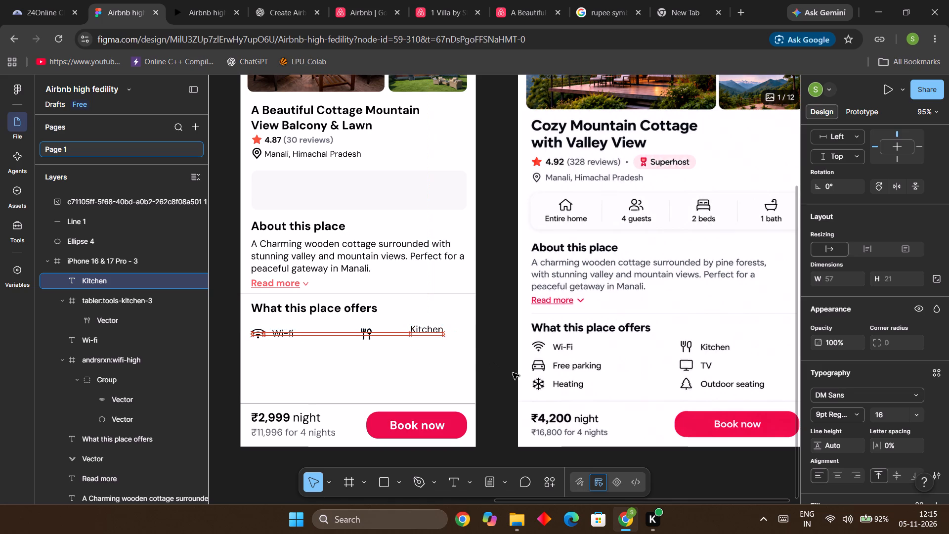
key("Down")
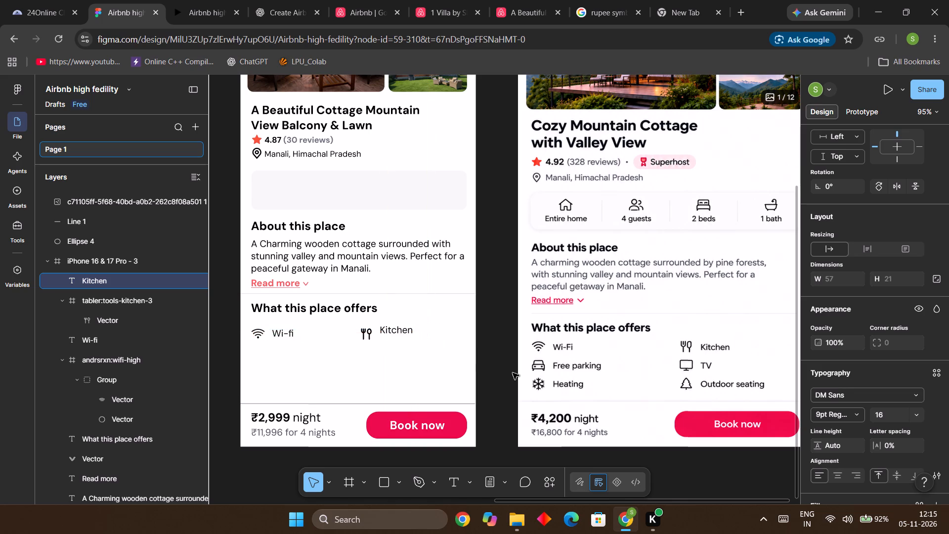
key("Down")
key("Down")
key("Down")
key("Down")
key("Down")
key("Down")
key("Down")
key("Down")
key("Down")
key("Up")
key("Up")
key("Up")
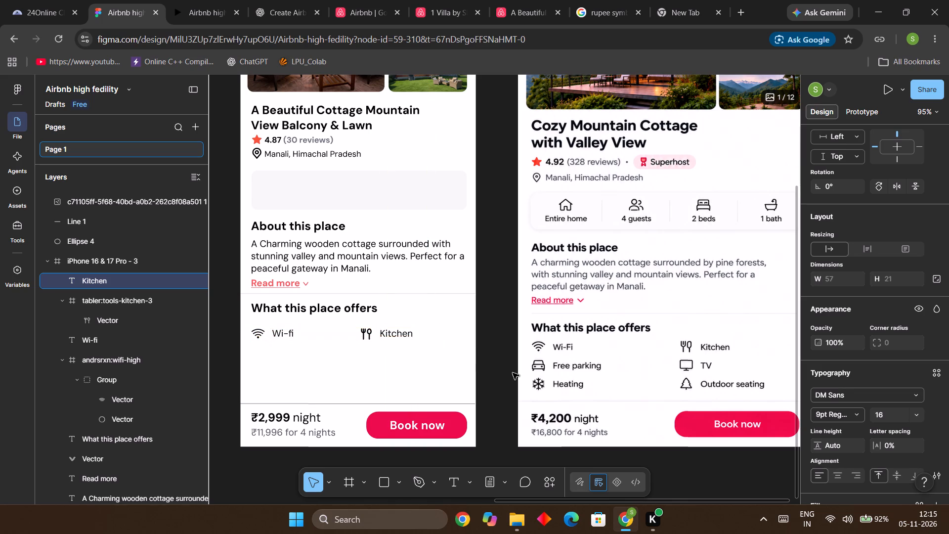
Fine-tune the gap between the fork-and-spoon icon and the "Kitchen" label, shifting the label 3 px closer to the icon.
key("Left")
key("Left")
key("Left")
key("Left")
key("Left")
key("Left")
key("Left")
key("Left")
key("Left")
key("Right")
key("Right")
key("Right")
key("Right")
key("Right")
key("Right")
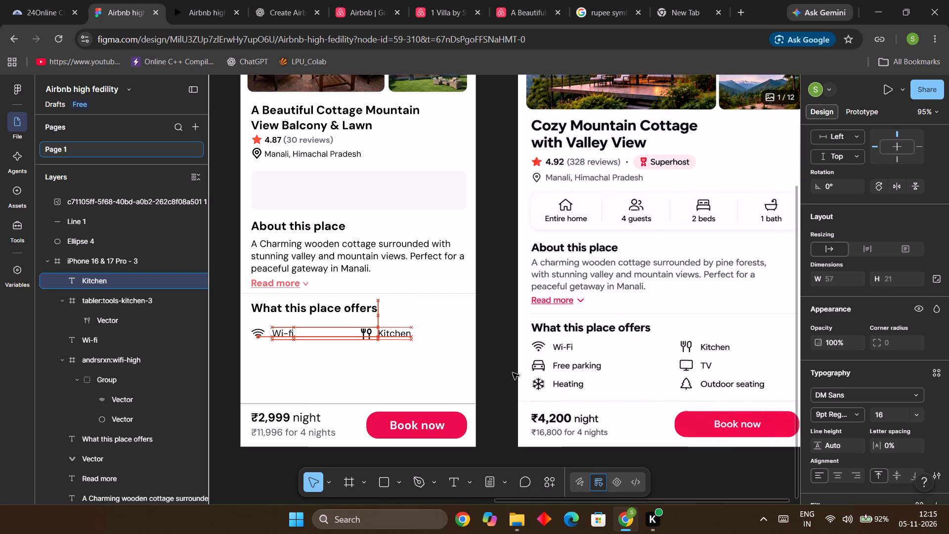
key("Right")
key("Right")
key("Left")
key("Left")
key("Left")
key("Right")
key("Right")
key("Right")
key("Right")
key("Right")
key("Left")
key("Left")
key("Left")
key("Left")
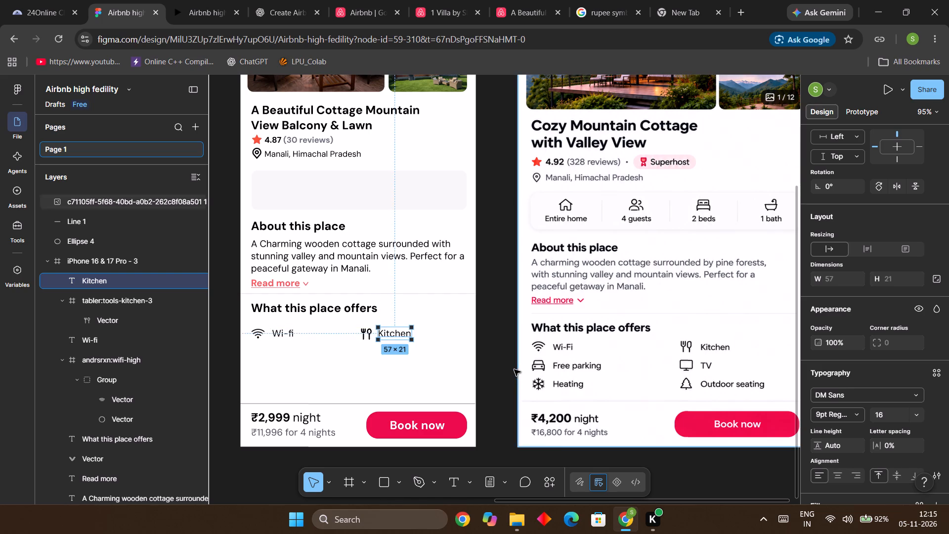
left_click(498, 319)
Move the "What this place offers" heading together with the Wi-fi and Kitchen icons and labels 9 px down.
scroll(442, 365, "down", 1, "ctrl")
scroll(454, 357, "up", 5, "ctrl")
scroll(460, 352, "down", 1)
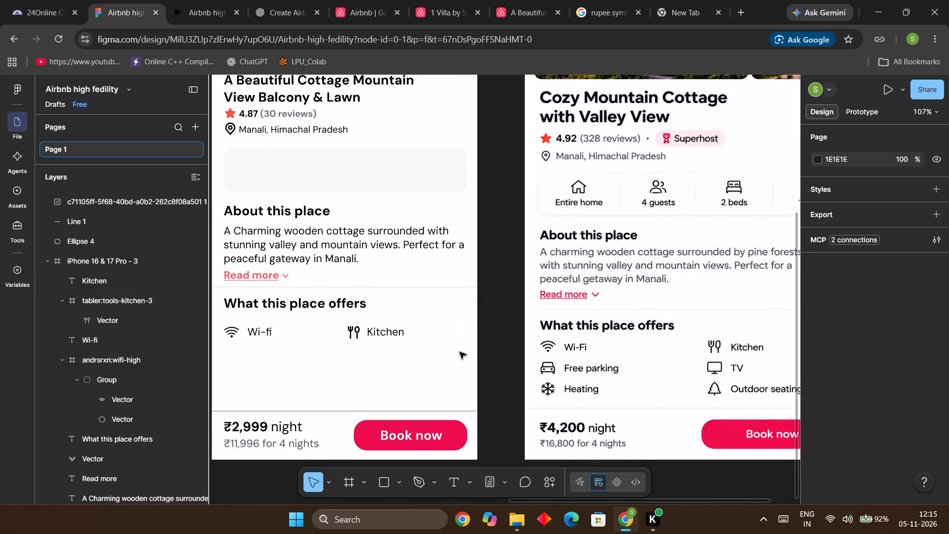
scroll(460, 352, "down", 2)
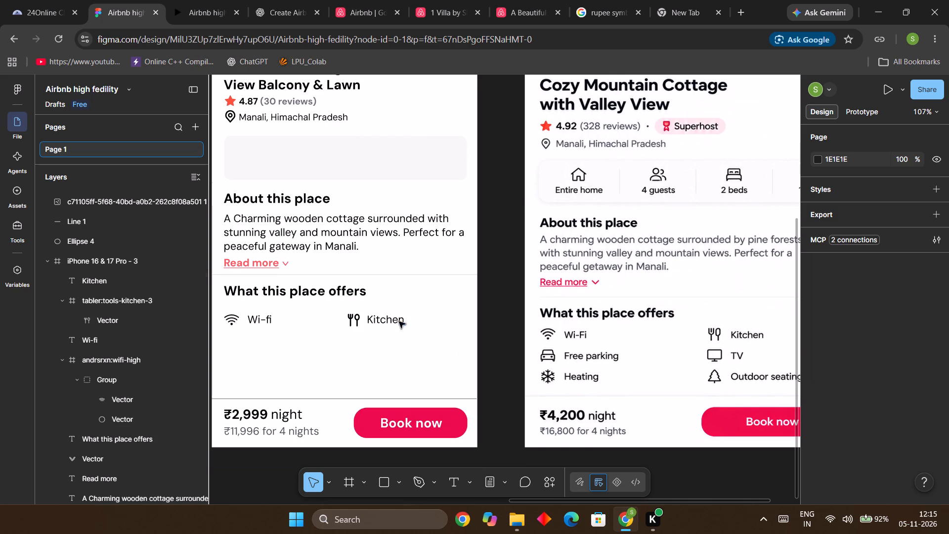
left_click_drag(223, 286, 362, 320)
key("ctrl+z")
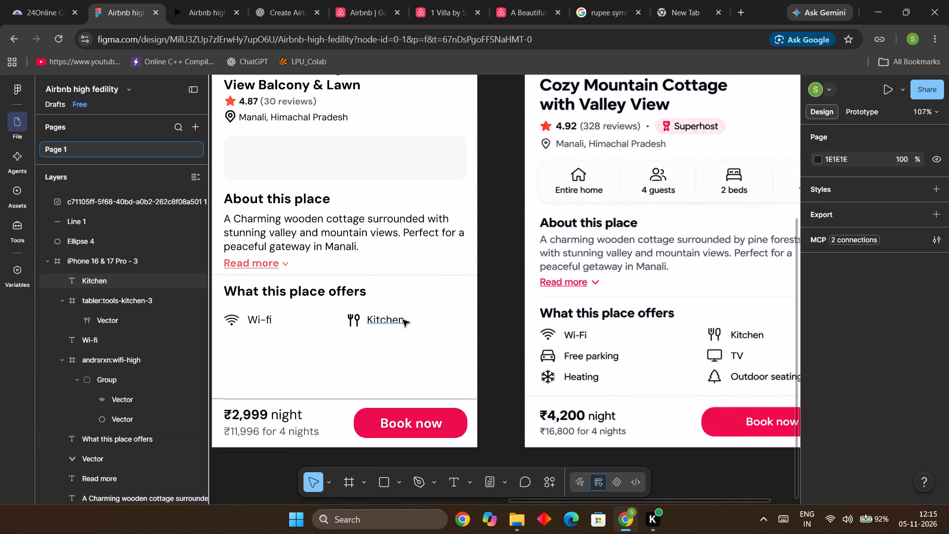
left_click_drag(456, 372, 218, 292)
key("Down")
key("Down")
key("Down")
key("Down")
key("Down")
key("Down")
key("Down")
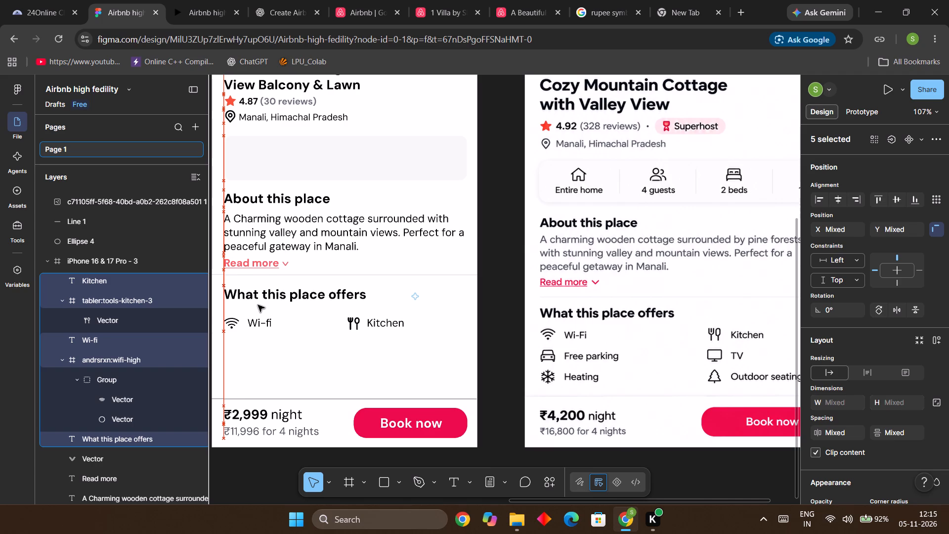
key("Down")
key("Down")
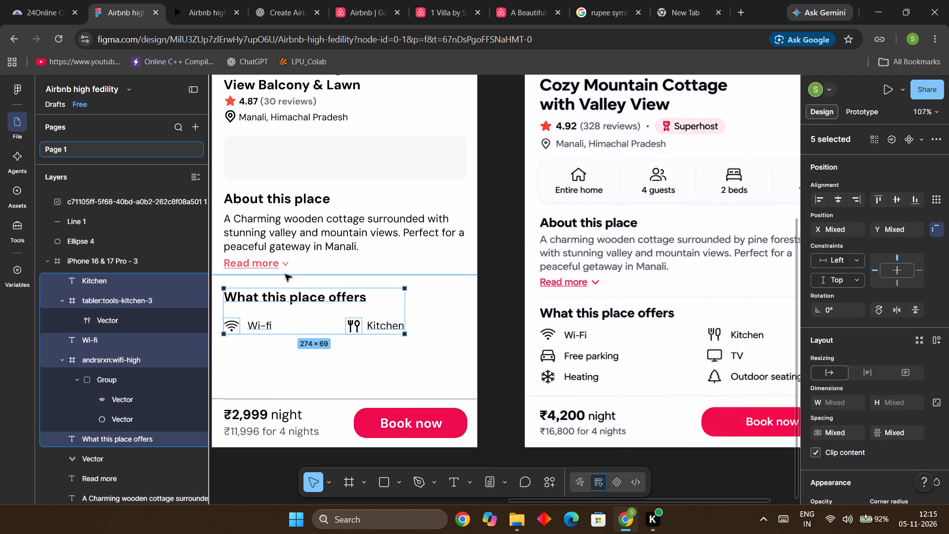
Move the divider line between "Read more" and "What this place offers" 5 px down.
left_click(285, 274)
key("Down")
key("Down")
key("Down")
key("Down")
key("Down")
left_click(502, 279)
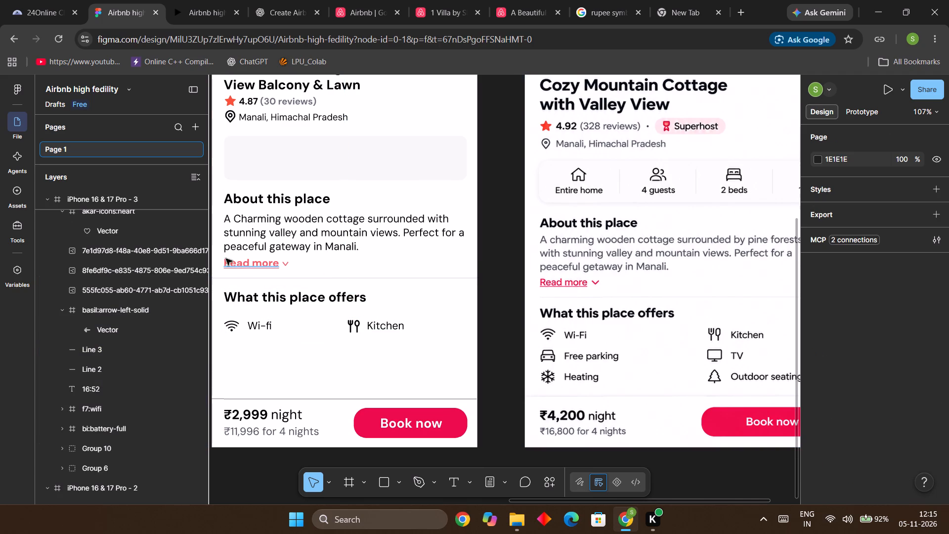
Nudge the "Read more" link and its chevron together 3 px down.
left_click_drag(214, 259, 297, 273)
key("Down")
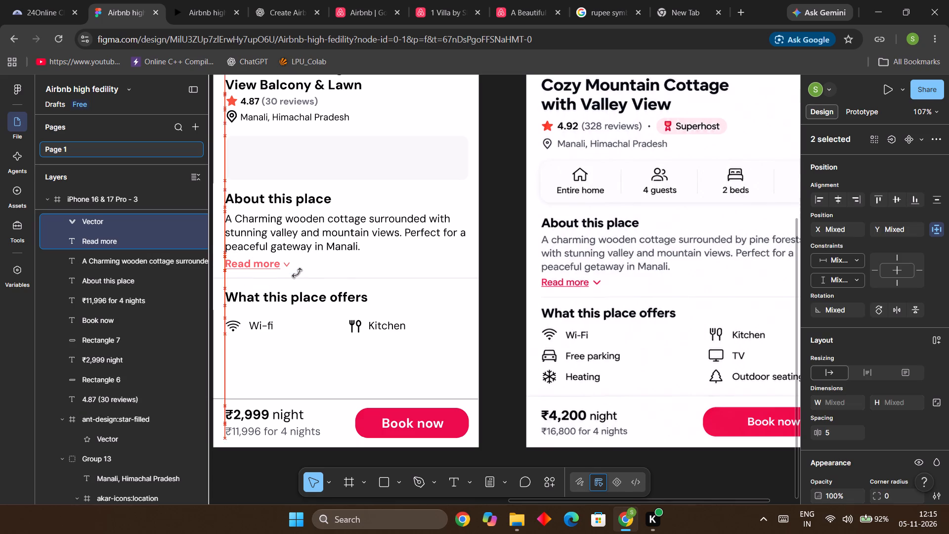
key("Down")
key("Down")
left_click(505, 271)
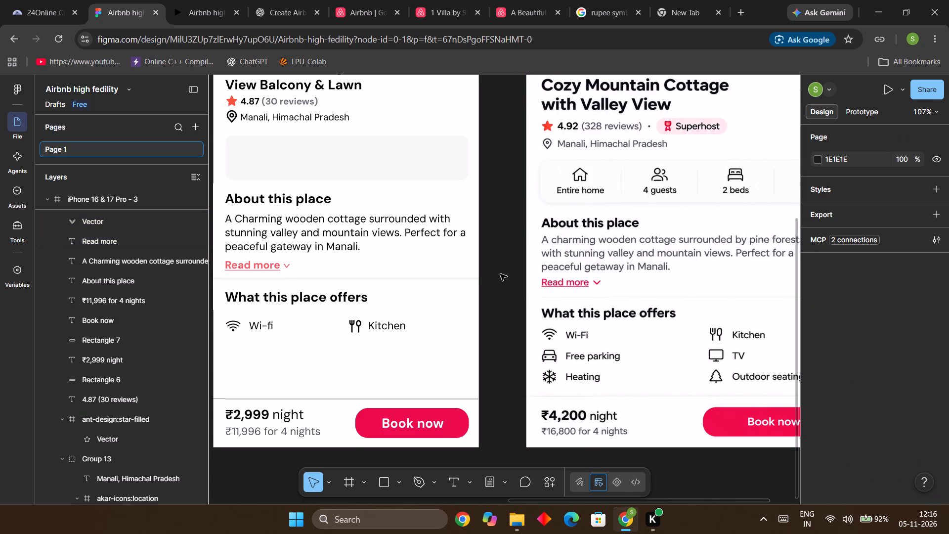
Compare the property detail screen's layout with the reference, including the divider line above the booking bar.
scroll(500, 274, "down", 3)
scroll(500, 274, "down", 3, "ctrl")
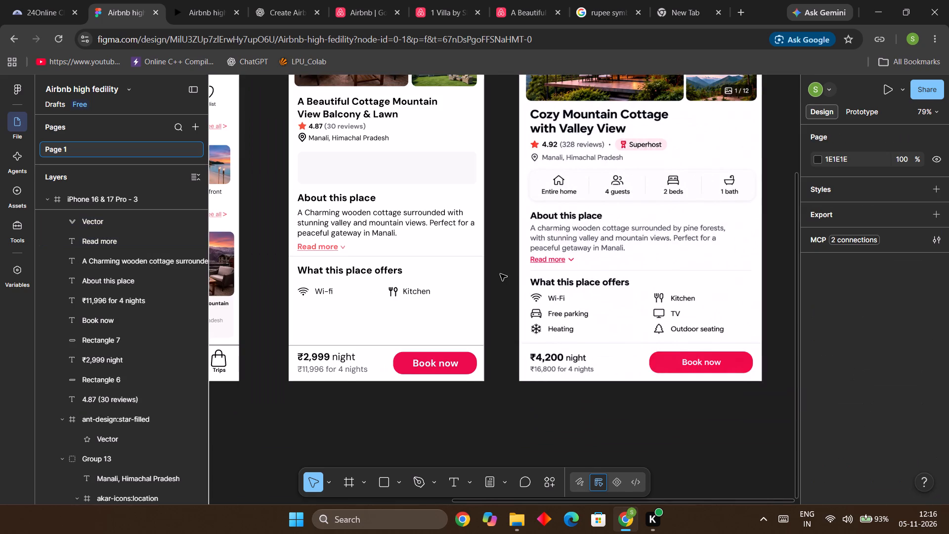
scroll(500, 274, "up", 2)
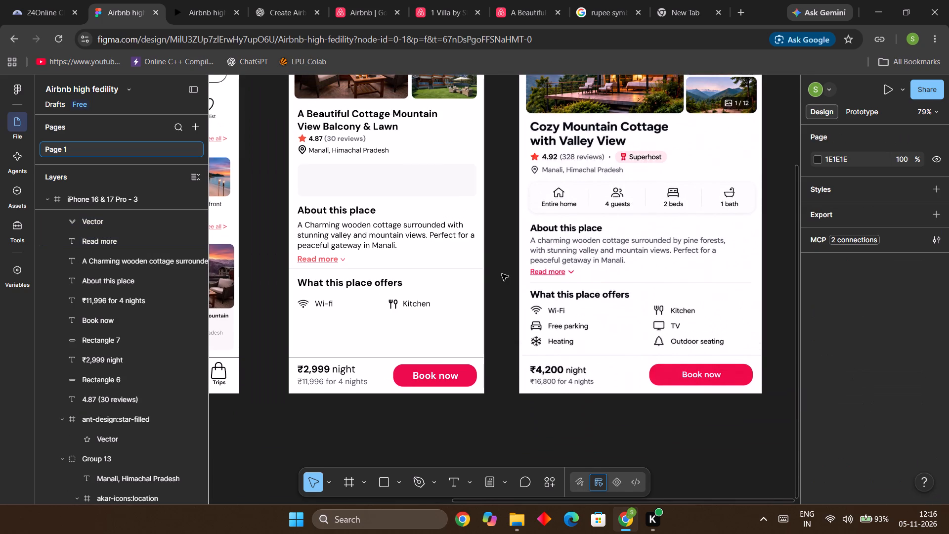
scroll(510, 347, "up", 5)
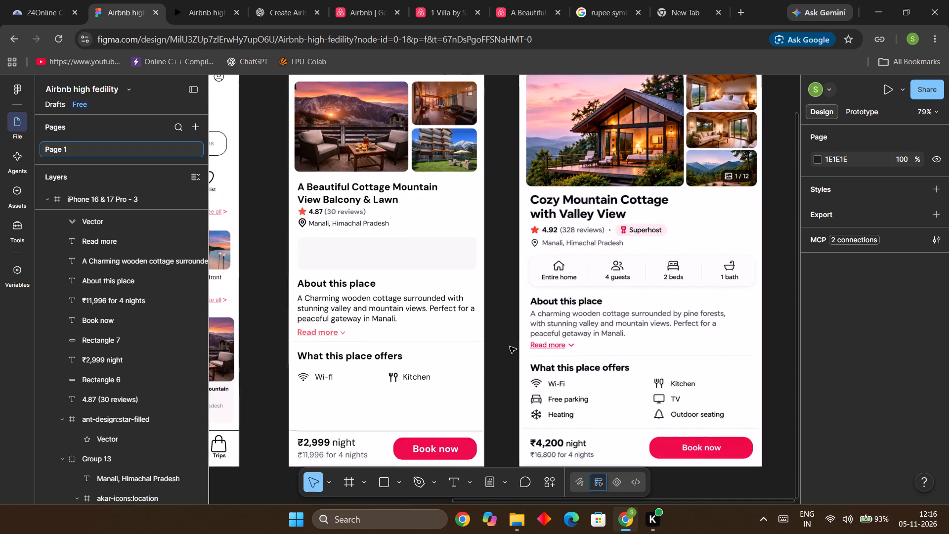
scroll(510, 347, "up", 3)
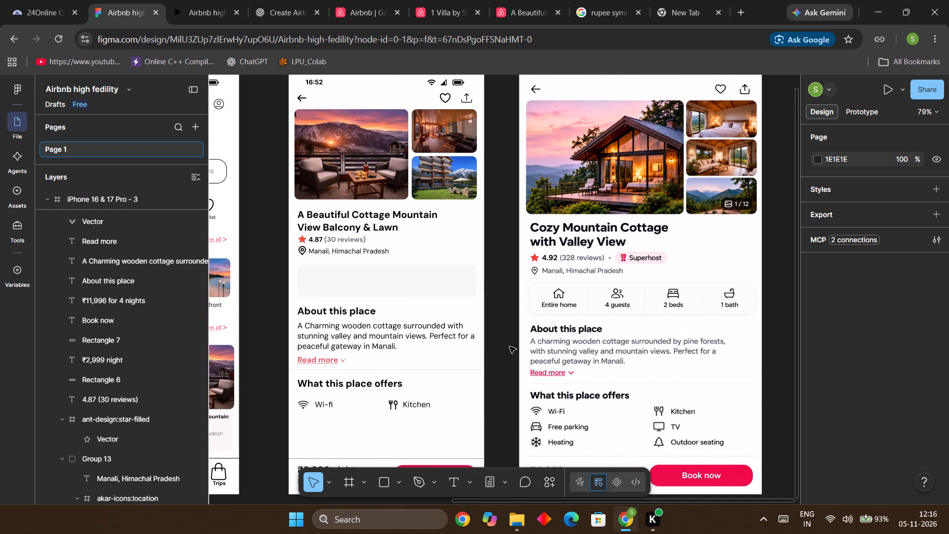
scroll(510, 347, "down", 5)
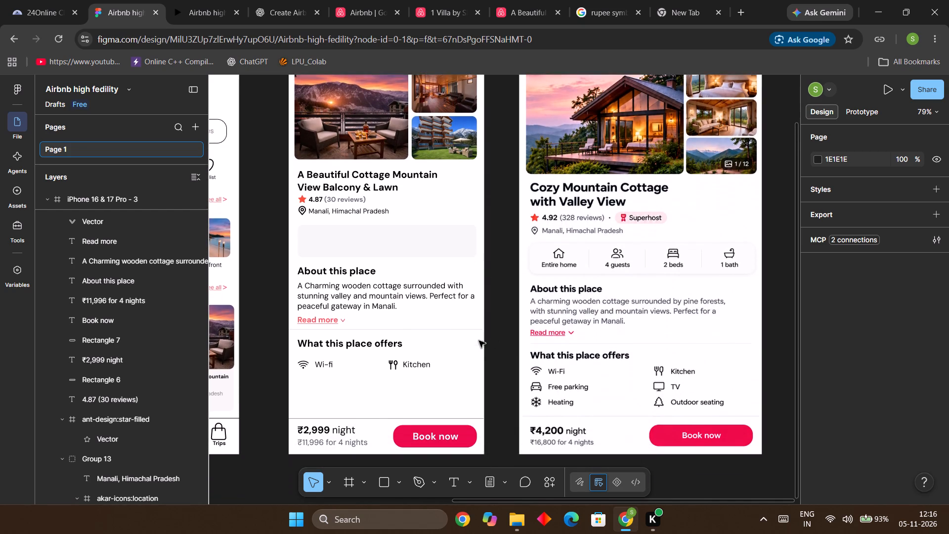
scroll(479, 341, "down", 3)
left_click(388, 356)
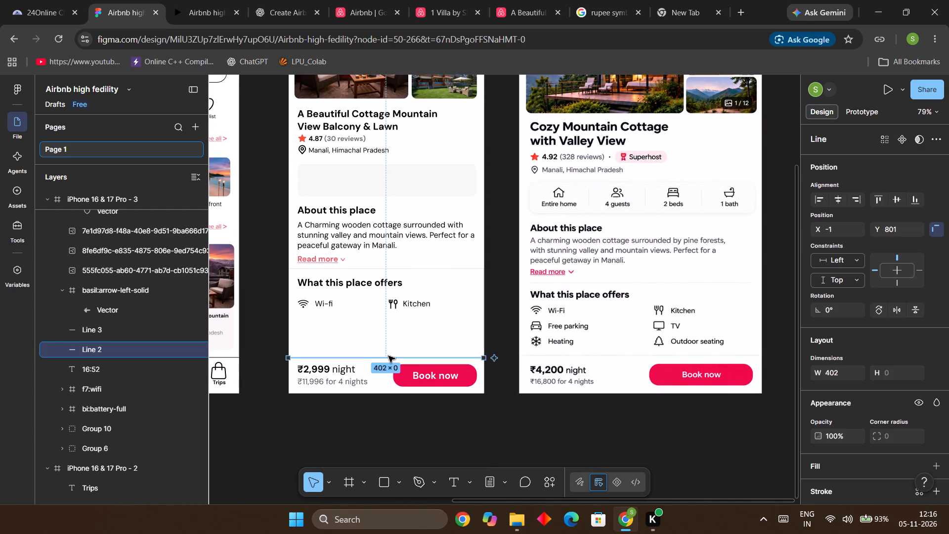
left_click(498, 291)
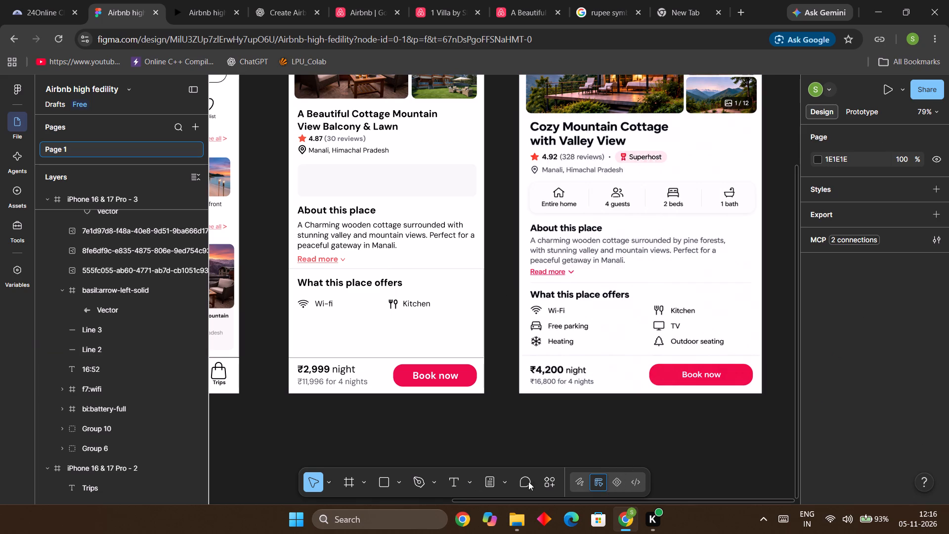
Search Iconify for "tv" and look through the results for a simple television outline icon.
left_click(554, 481)
left_click(388, 315)
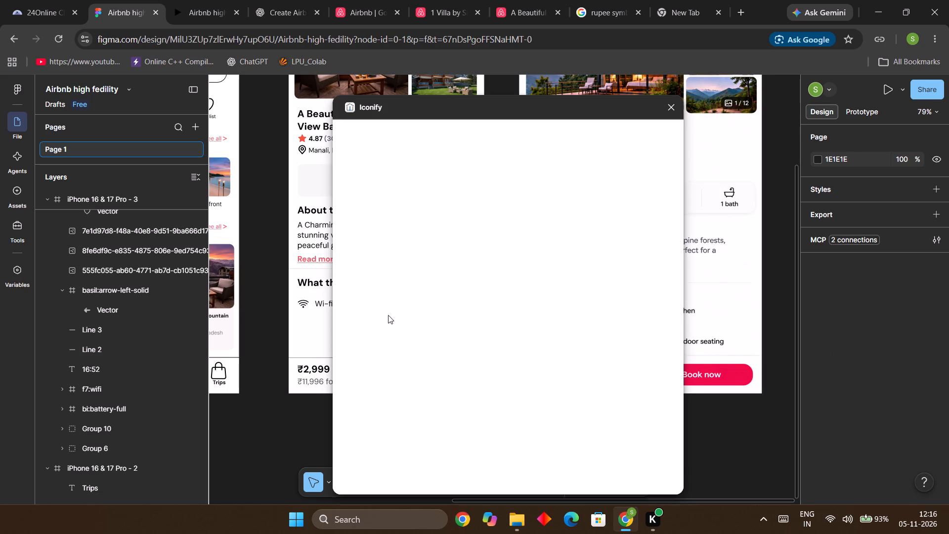
left_click(404, 151)
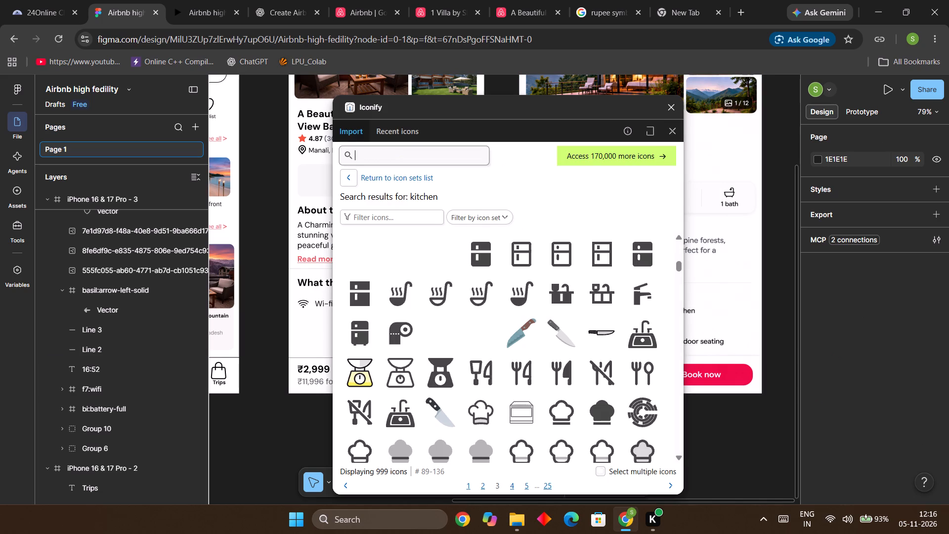
type("tv")
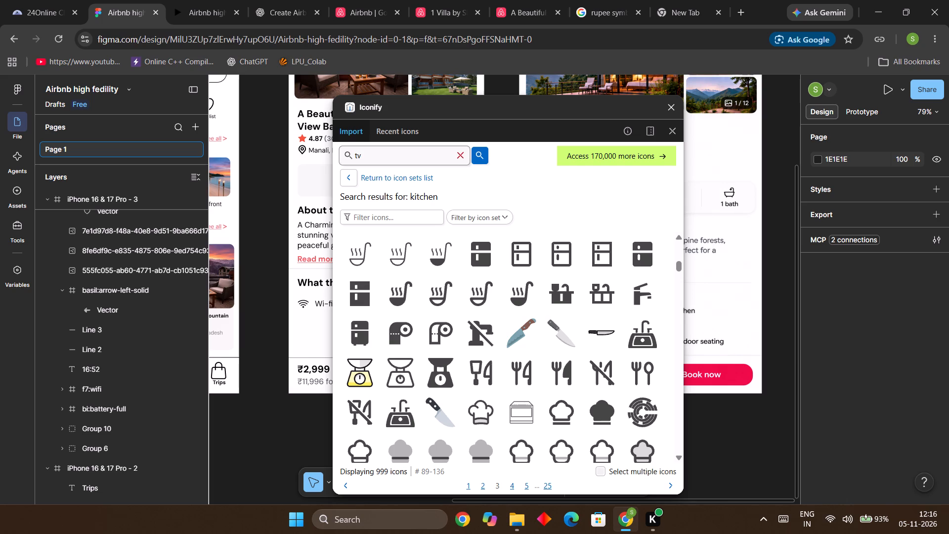
key("Return")
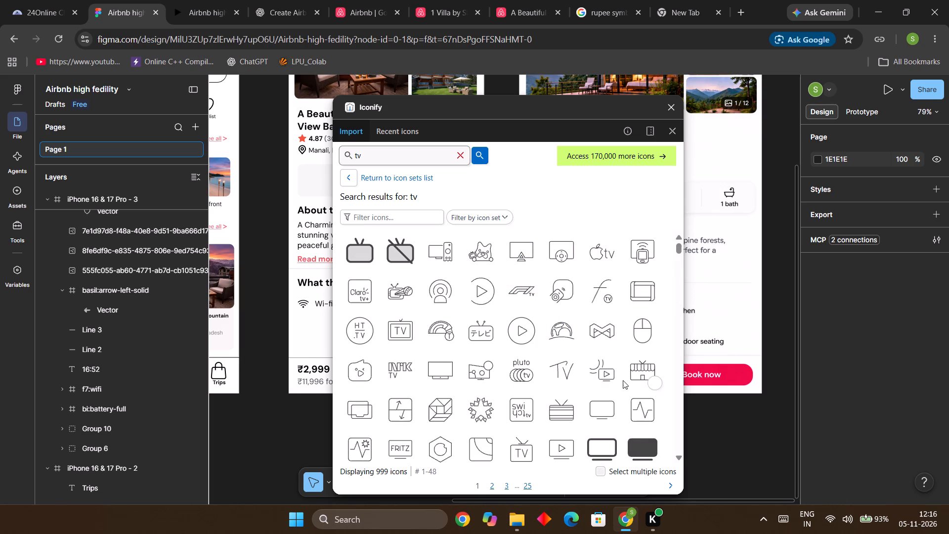
left_click(709, 440)
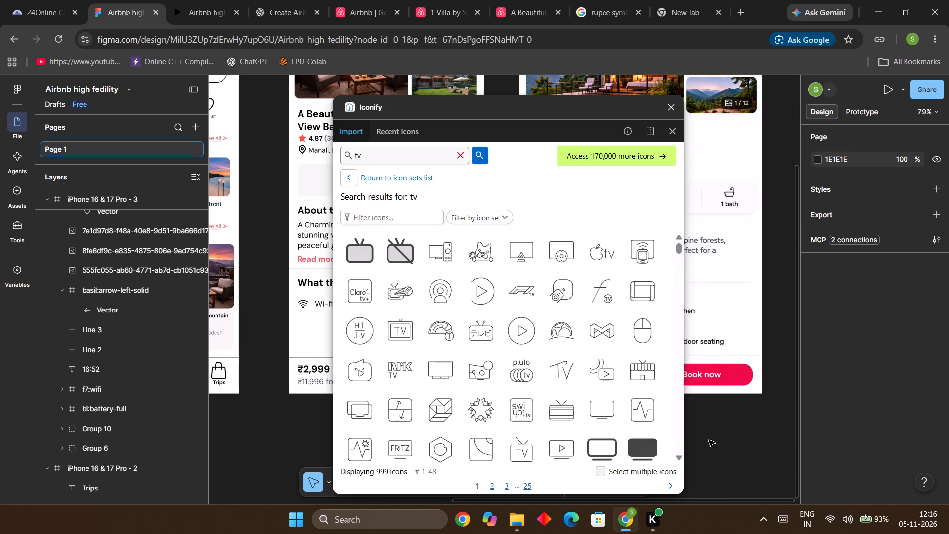
left_click_drag(719, 437, 757, 454)
key("Left")
key("Left")
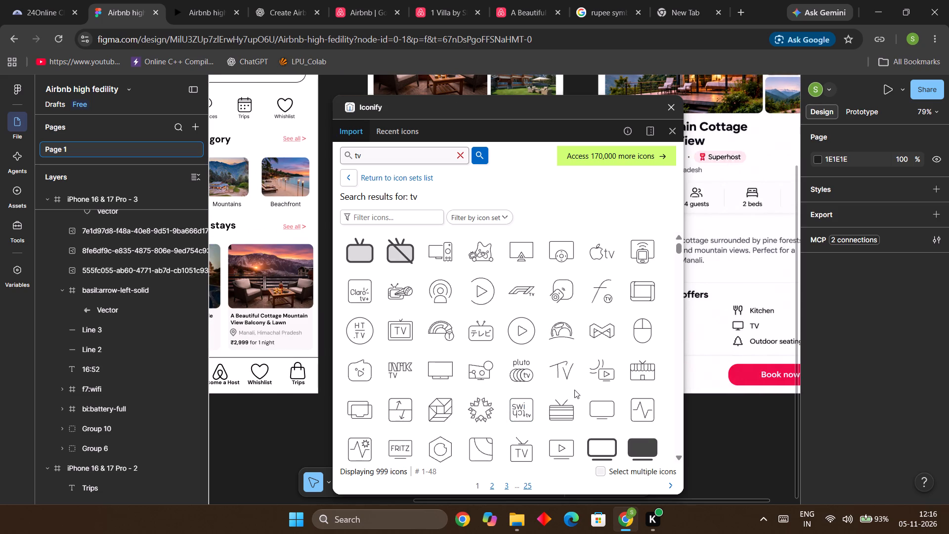
scroll(578, 341, "down", 3)
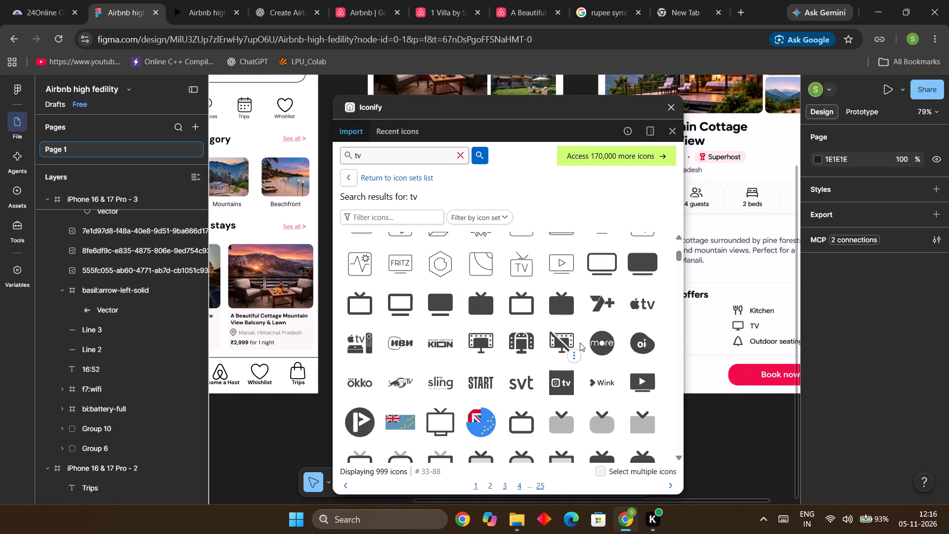
scroll(580, 343, "down", 3)
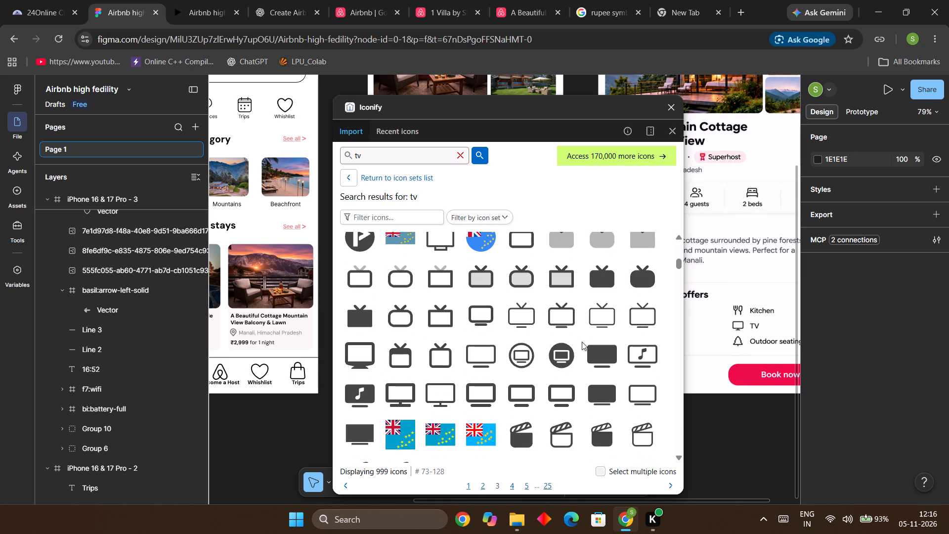
scroll(582, 342, "down", 2)
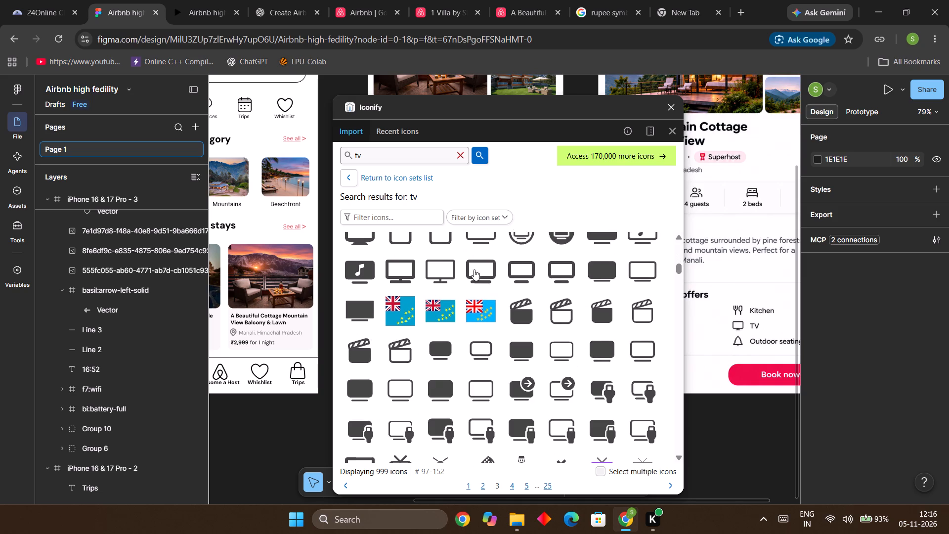
Import the outline television icon fa:television and place it below the Wi-Fi icon at X 20, Y 727.
left_click(449, 266)
left_click_drag(443, 267, 741, 422)
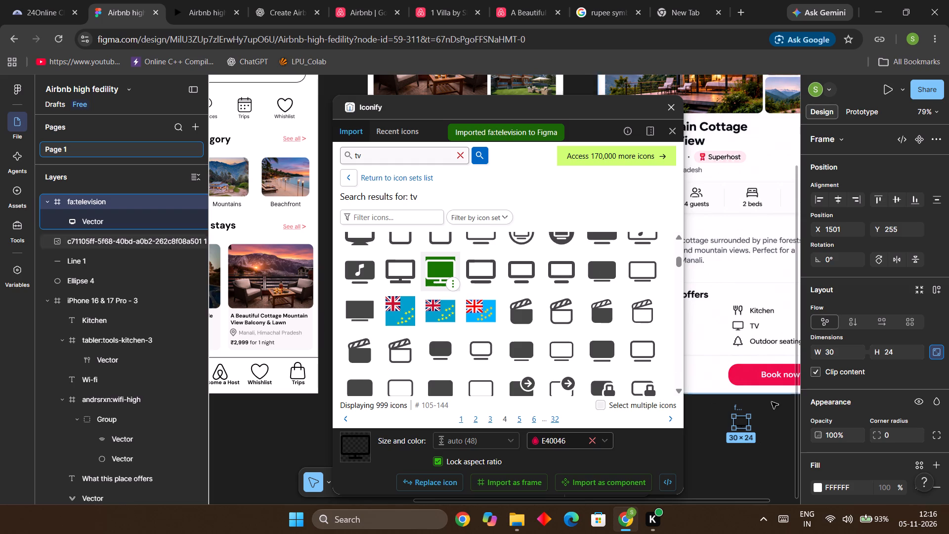
left_click(697, 446)
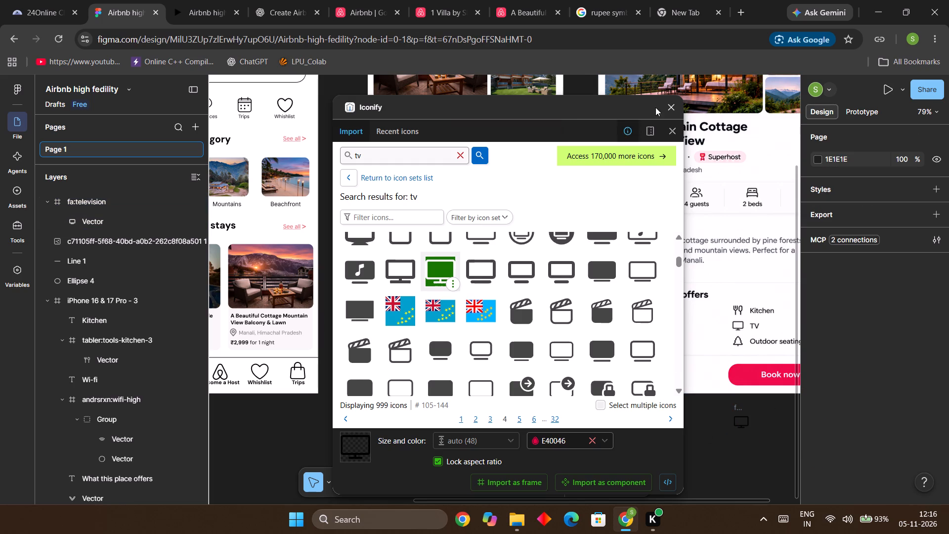
left_click(671, 109)
left_click_drag(741, 426, 418, 346)
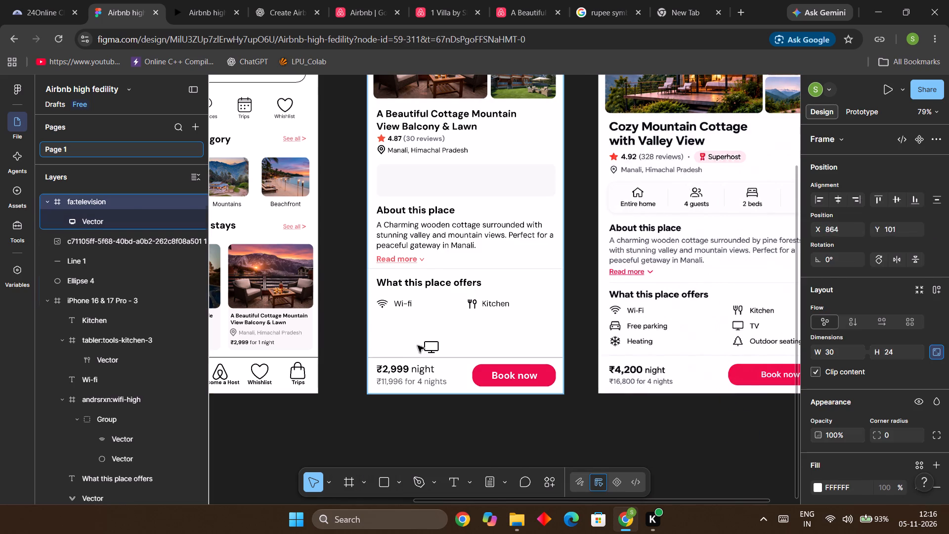
left_click_drag(418, 346, 384, 333)
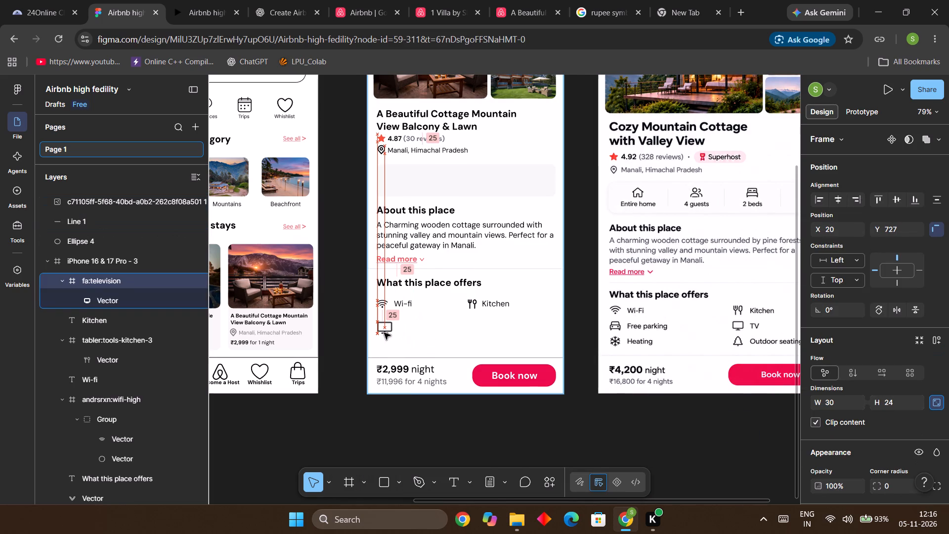
left_click(446, 332)
left_click(389, 329)
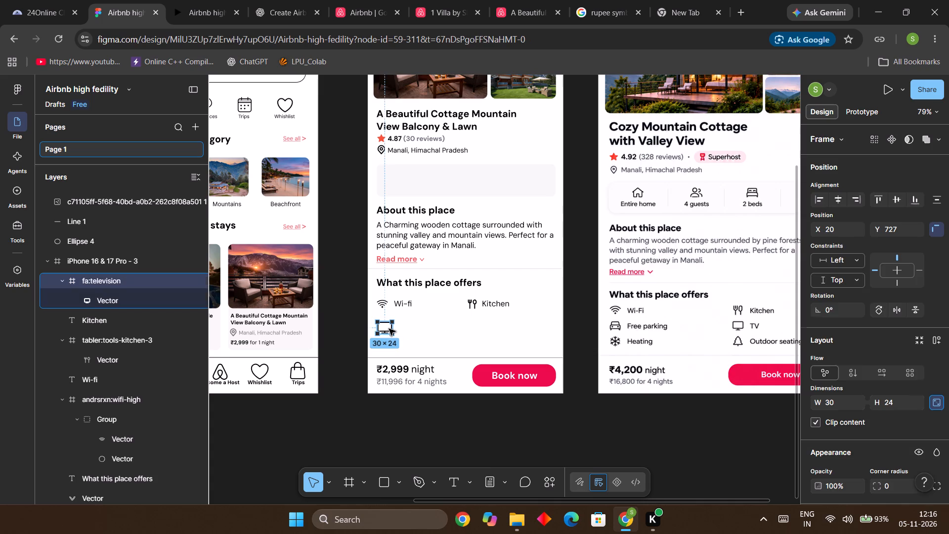
left_click(436, 325)
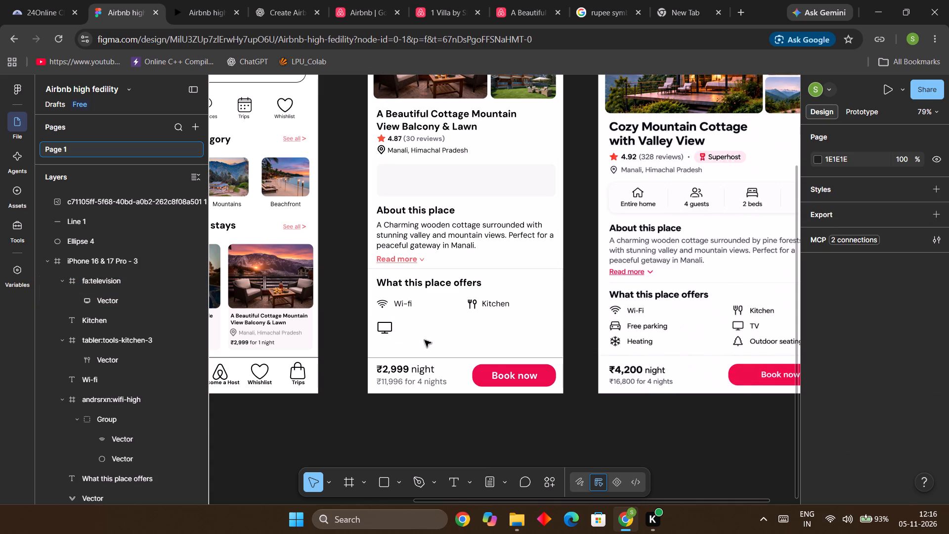
Resize the television icon to 22 × 18 and shift it to X 19 so it lines up under the Wi-Fi icon.
scroll(425, 340, "up", 5, "ctrl")
left_click(362, 320)
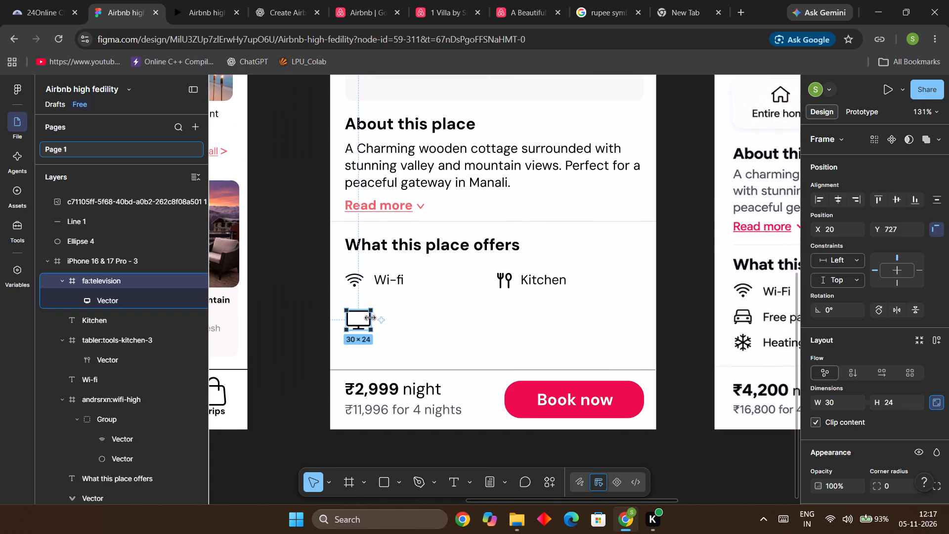
left_click_drag(371, 328, 366, 328)
left_click_drag(373, 329, 372, 329)
left_click_drag(372, 329, 366, 323)
left_click(402, 323)
left_click(356, 321)
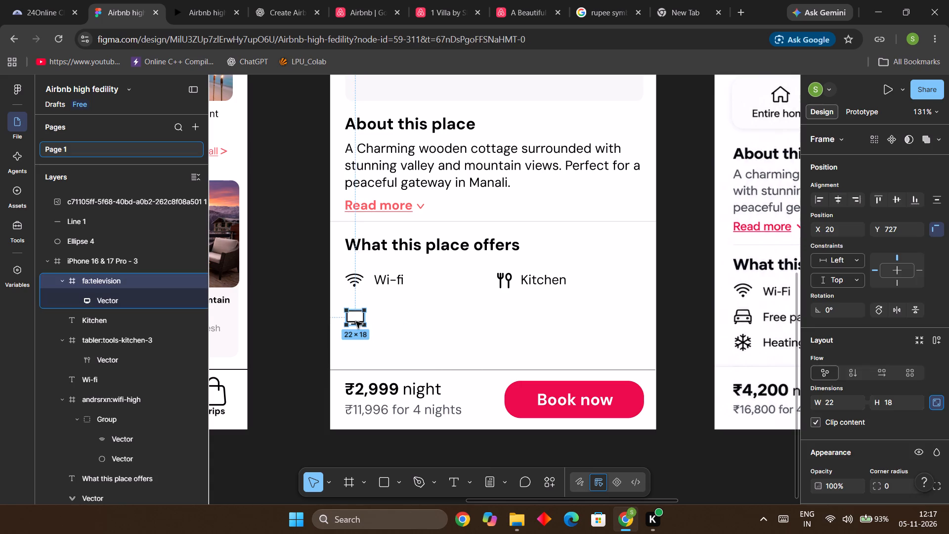
left_click(405, 321)
left_click(358, 321)
key("Left")
key("Left")
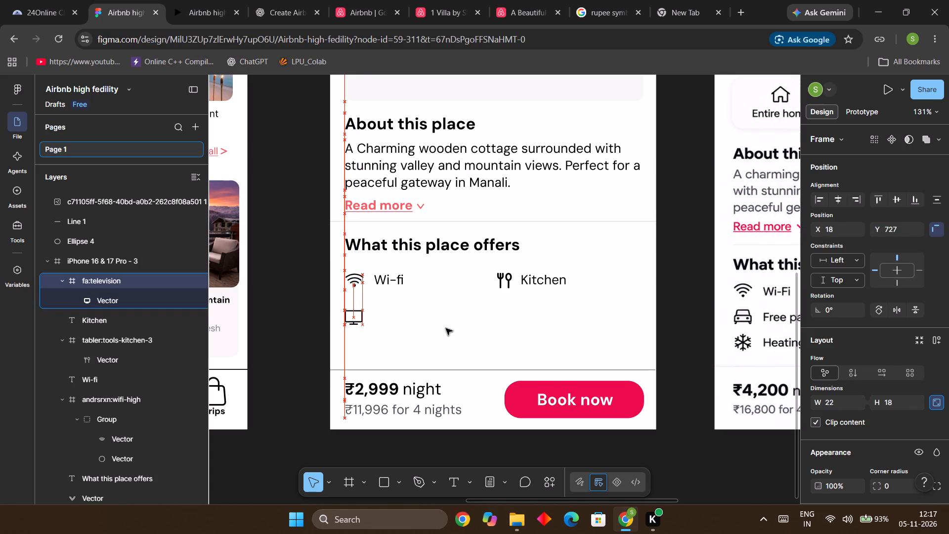
key("Right")
left_click(446, 329)
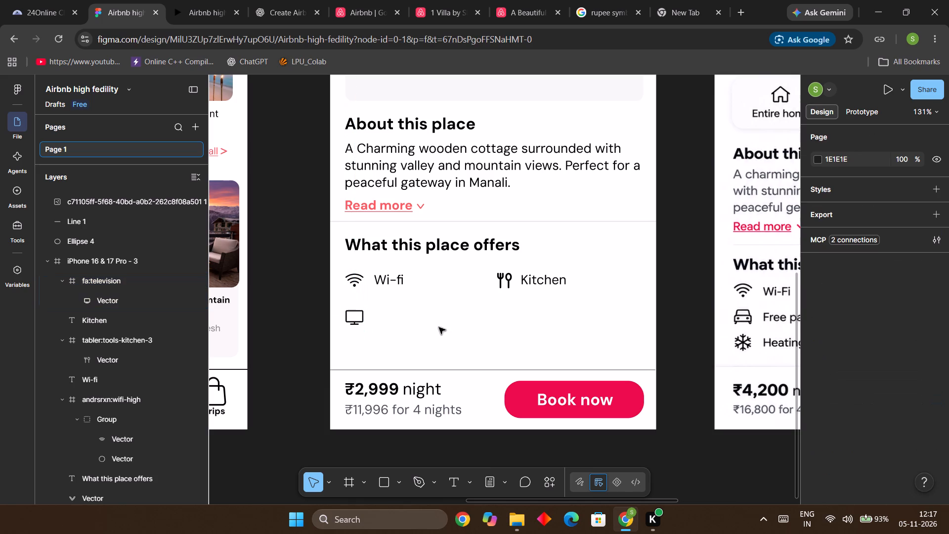
Add the text label "TV" beside the television icon.
scroll(447, 325, "down", 1)
left_click(394, 270)
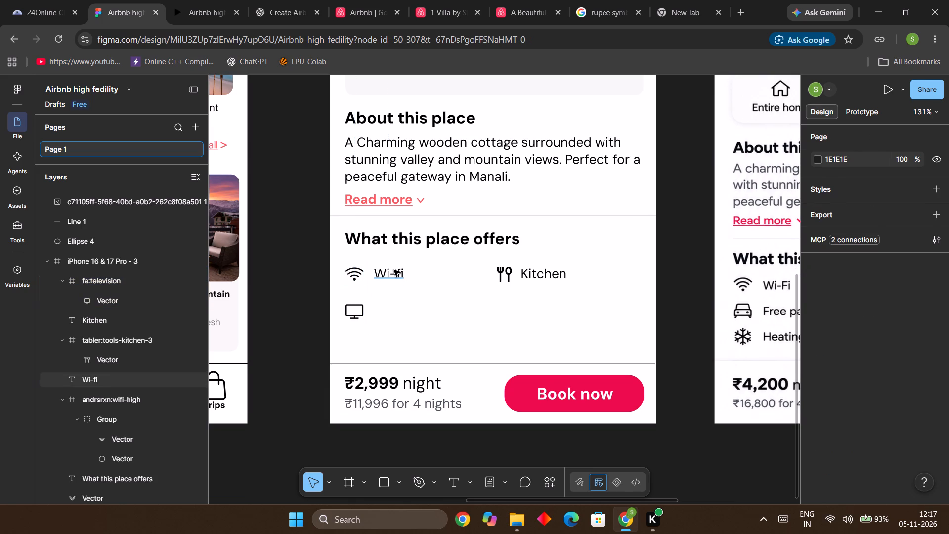
left_click(457, 482)
left_click(380, 306)
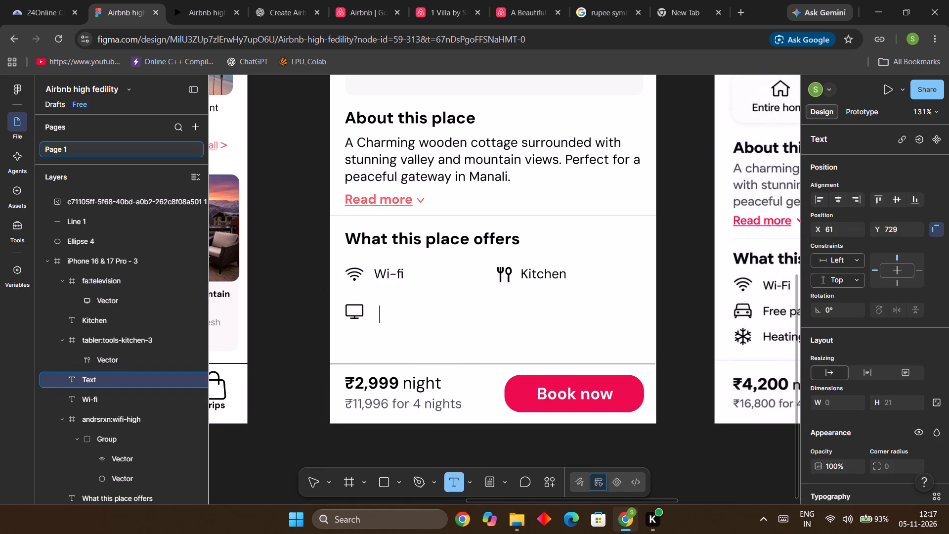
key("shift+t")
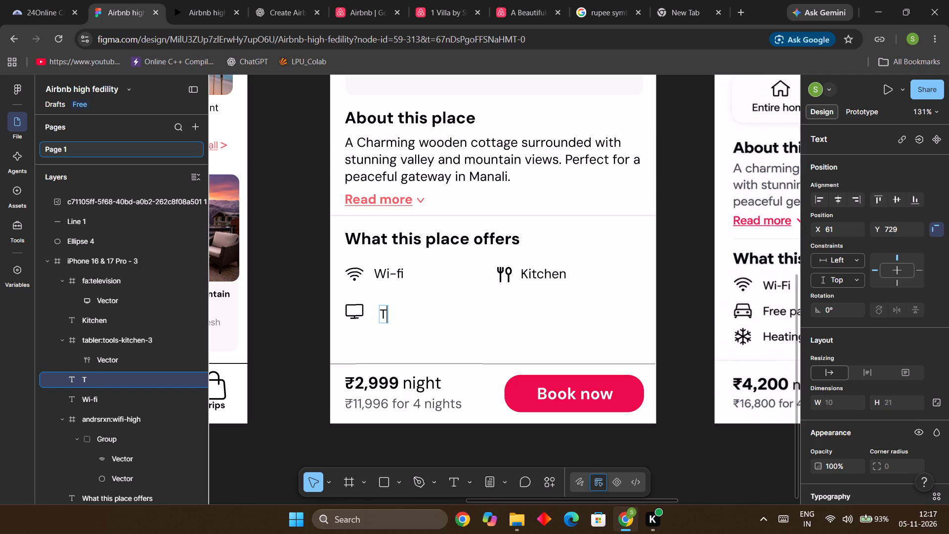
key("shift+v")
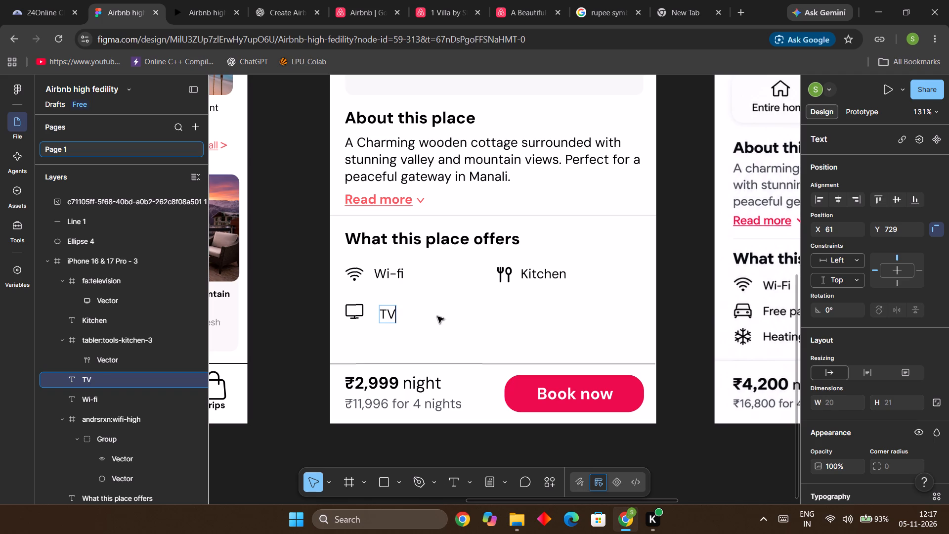
left_click(437, 316)
Nudge the "TV" label to X 54, Y 725, under the Wi-fi label and level with the television icon.
key("Up")
key("Up")
key("Up")
key("Up")
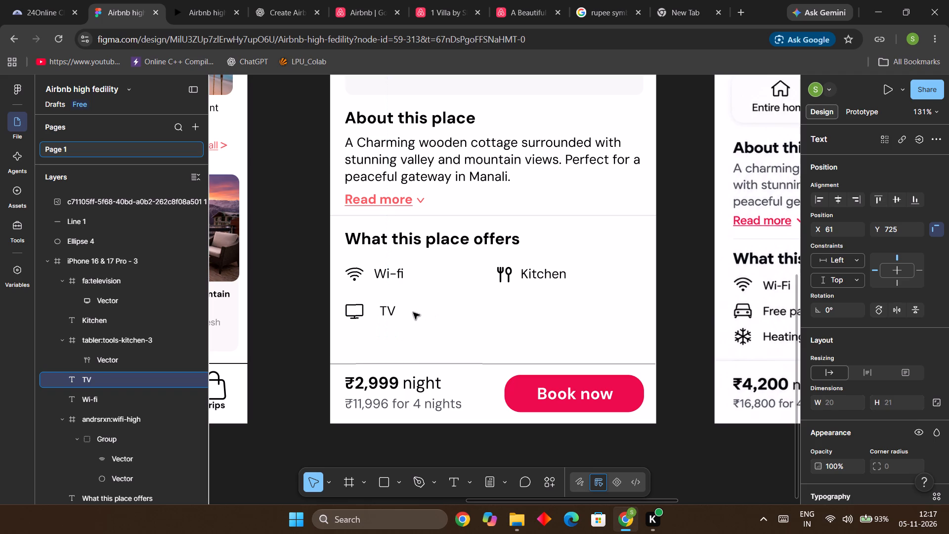
key("Up")
key("Down")
key("Left")
key("Left")
key("Left")
key("Left")
key("Left")
key("Left")
key("Right")
key("Right")
key("Right")
key("Left")
key("Left")
key("Left")
key("Left")
key("Left")
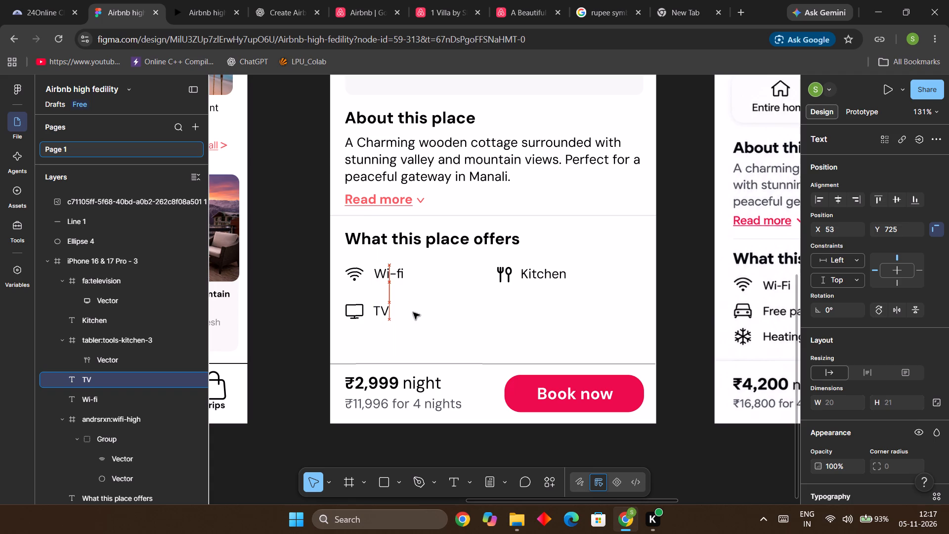
key("Right")
left_click(413, 312)
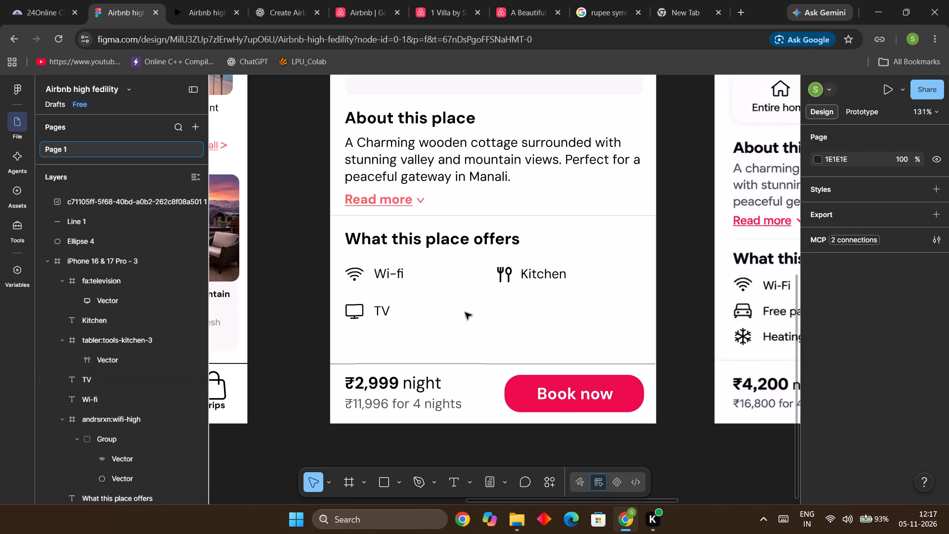
Compare the amenities section and overall layout of the cottage detail screen with the reference screen.
left_click(689, 280)
scroll(689, 280, "down", 5, "ctrl")
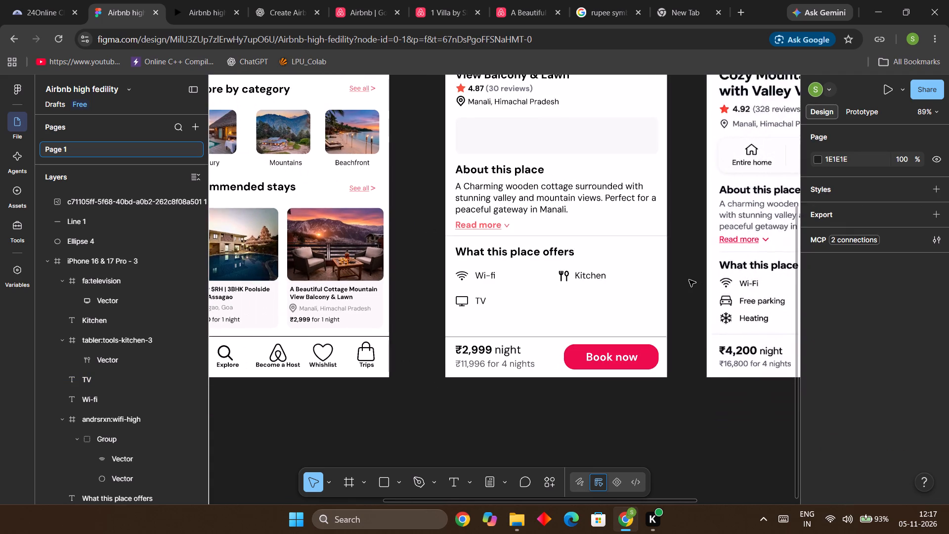
scroll(689, 280, "down", 2)
key("Right")
key("Right")
key("Right")
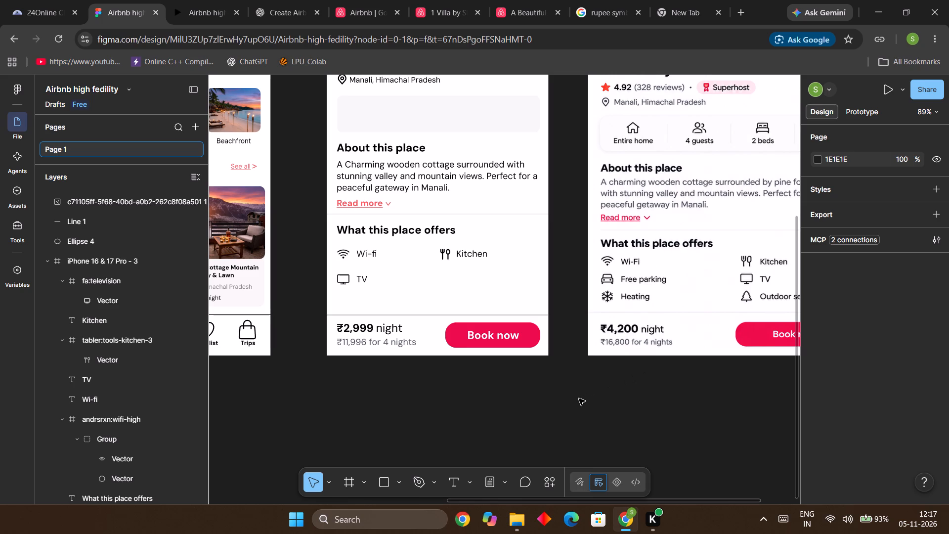
scroll(579, 399, "up", 7)
scroll(578, 386, "down", 3)
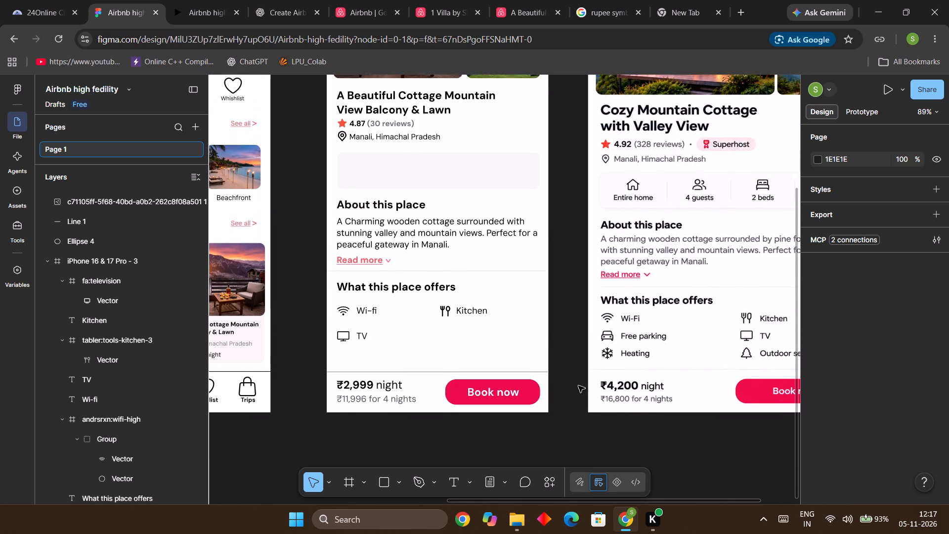
scroll(578, 386, "down", 1)
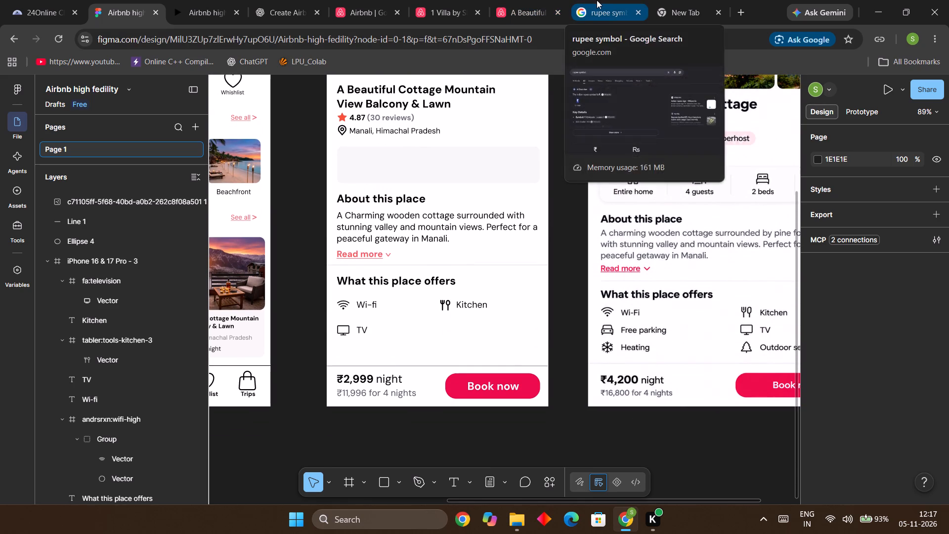
Check the full amenities list of the cottage listing on the Airbnb website, then return to the Figma design.
left_click(518, 2)
scroll(532, 281, "down", 12)
scroll(508, 340, "up", 16)
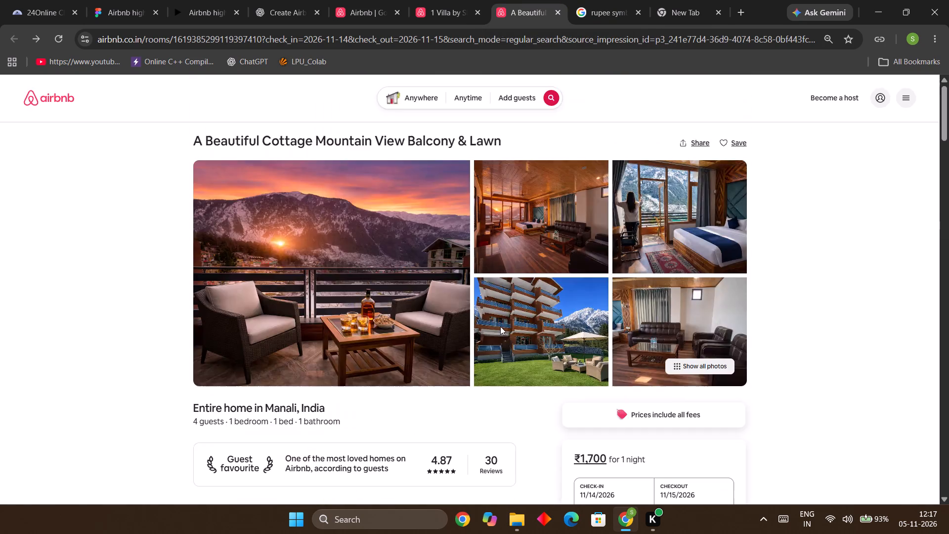
scroll(500, 326, "down", 10)
left_click(275, 358)
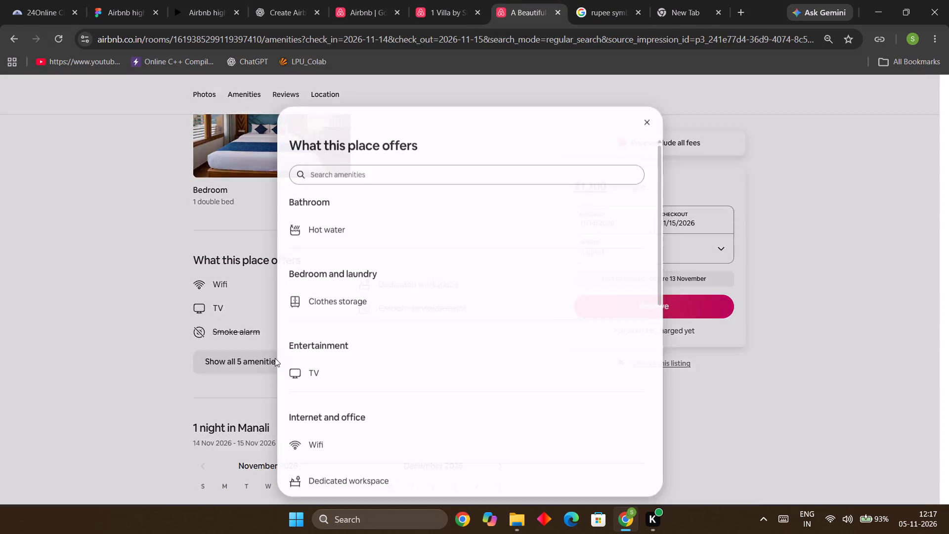
scroll(405, 369, "down", 2)
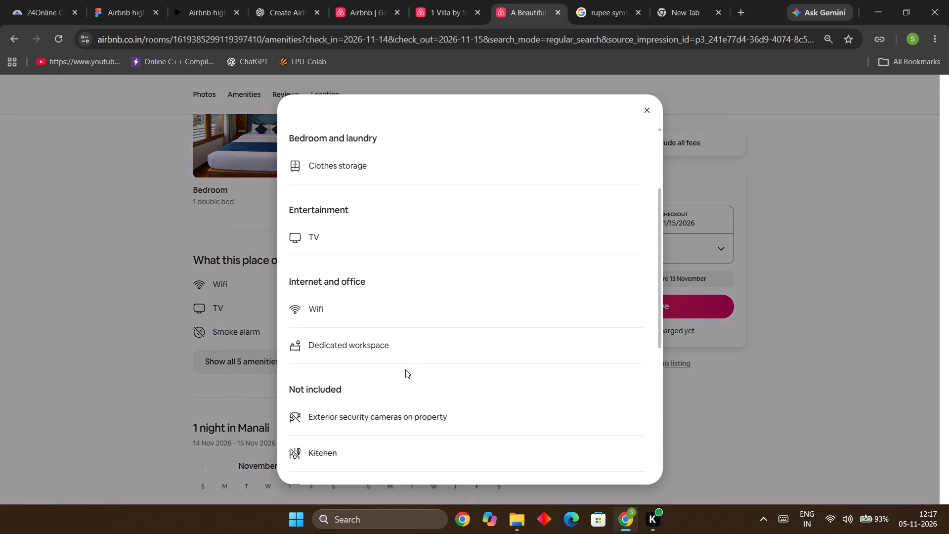
scroll(405, 369, "down", 4)
scroll(405, 369, "up", 8)
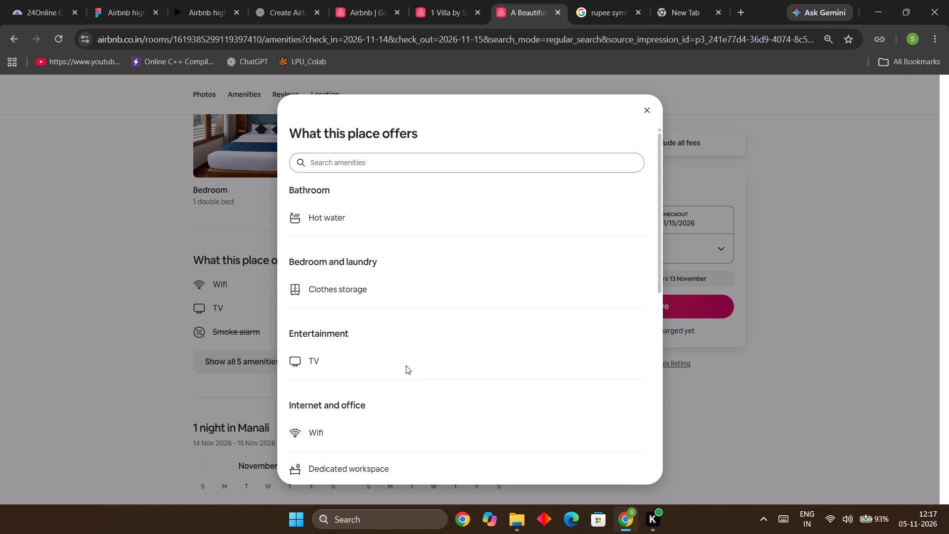
left_click(645, 112)
left_click(137, 0)
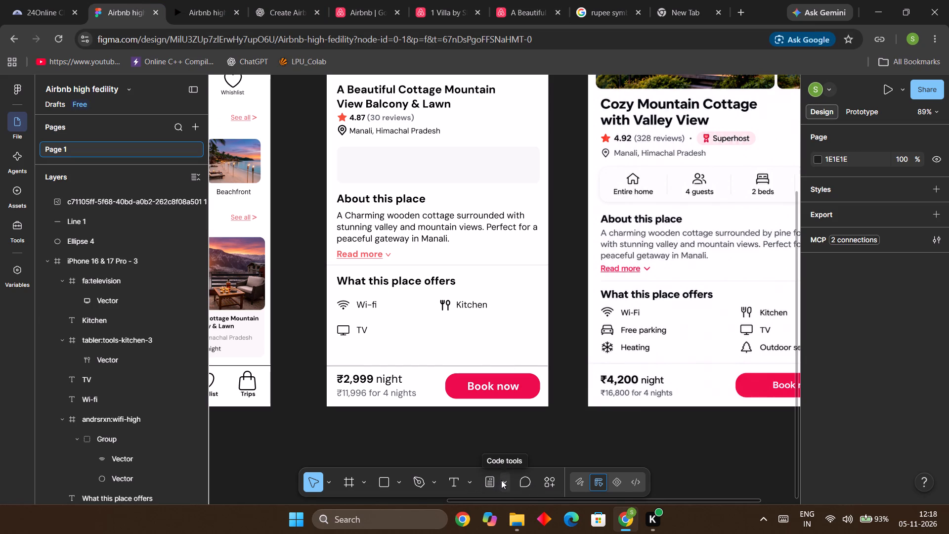
Search Iconify for "parking" and look through the results for a suitable car or parking icon.
left_click(548, 482)
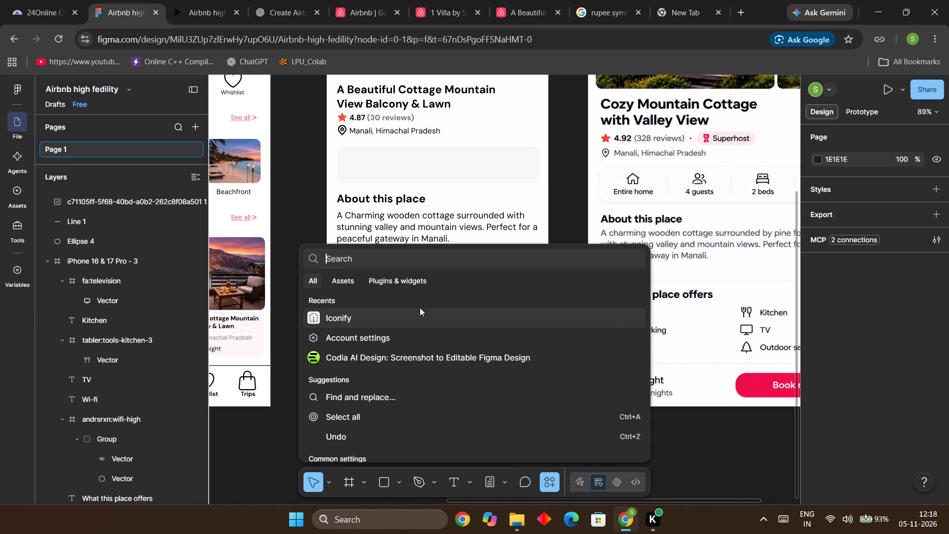
left_click(420, 308)
left_click(419, 312)
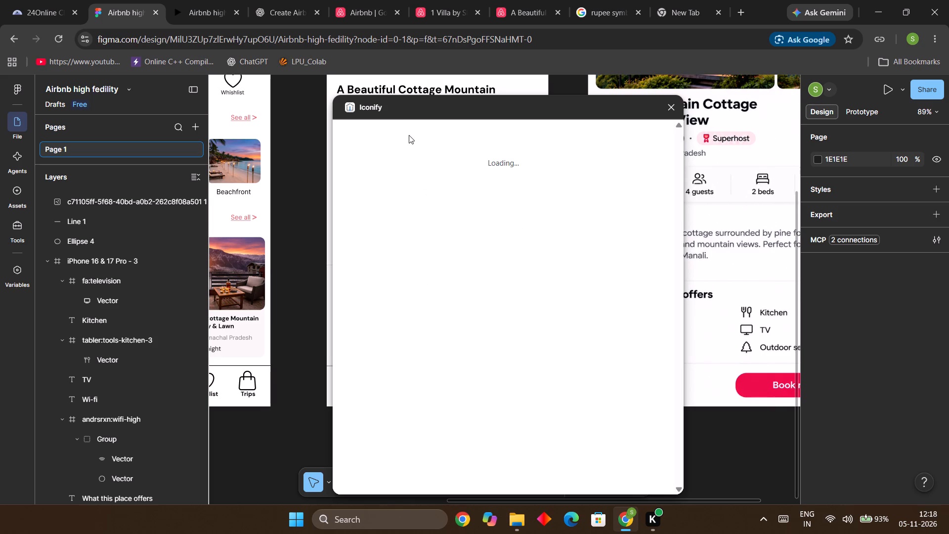
left_click(403, 152)
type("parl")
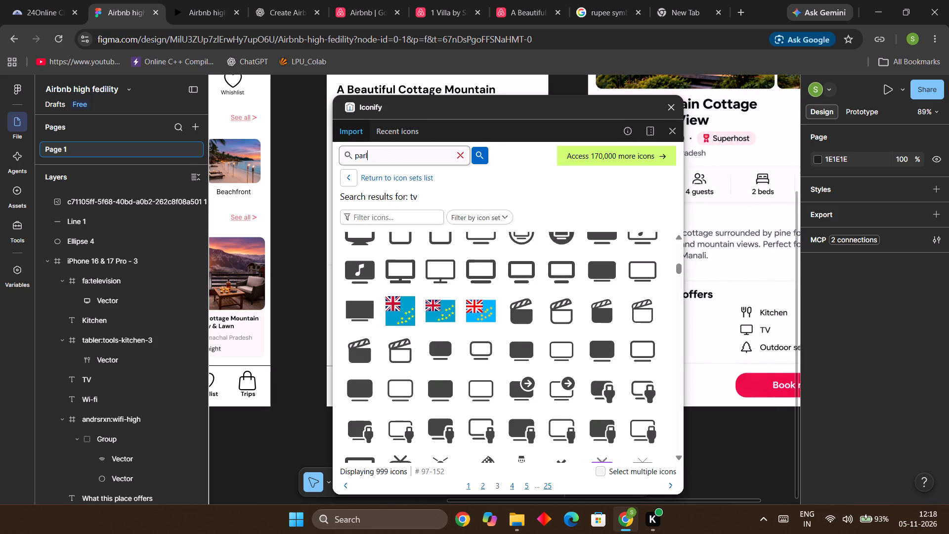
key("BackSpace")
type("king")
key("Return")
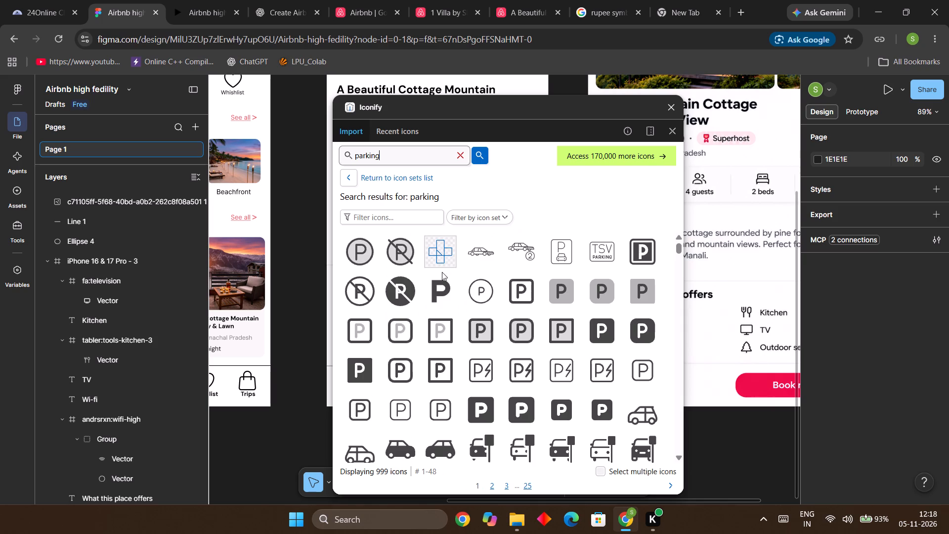
scroll(507, 274, "down", 1)
scroll(565, 336, "down", 2)
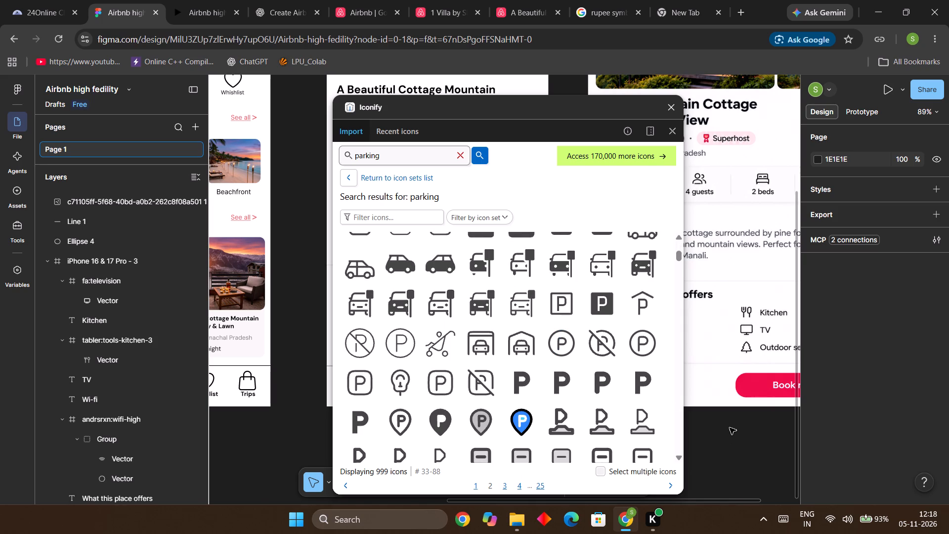
Search Iconify for "car" and import the boxicons front-view car icon onto the canvas.
left_click_drag(730, 428, 733, 443)
left_click_drag(723, 421, 738, 458)
key("Left")
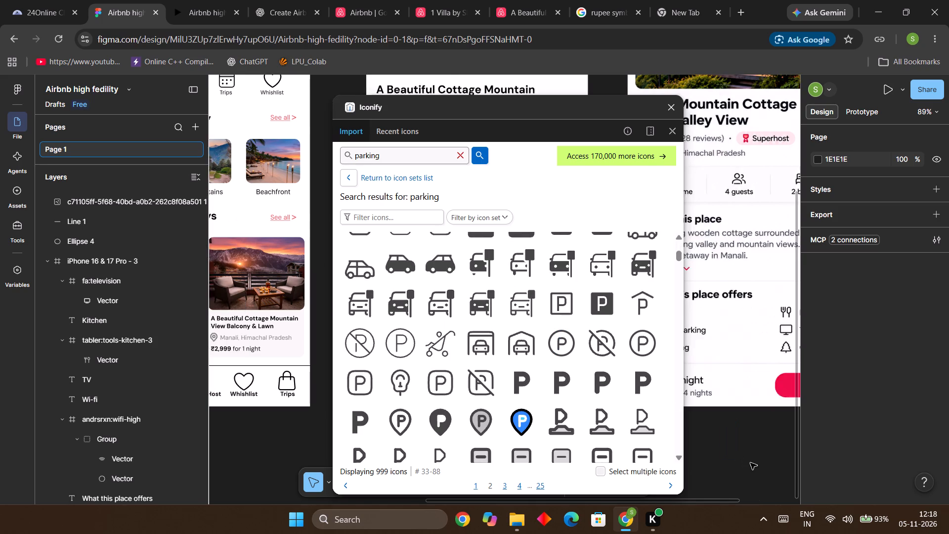
key("Left")
key("Left")
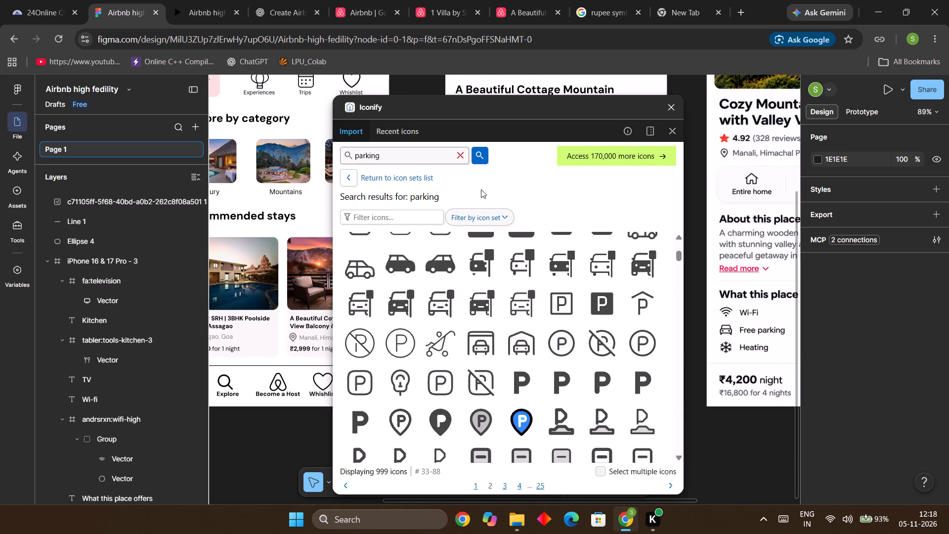
left_click(460, 156)
type("car")
key("Return")
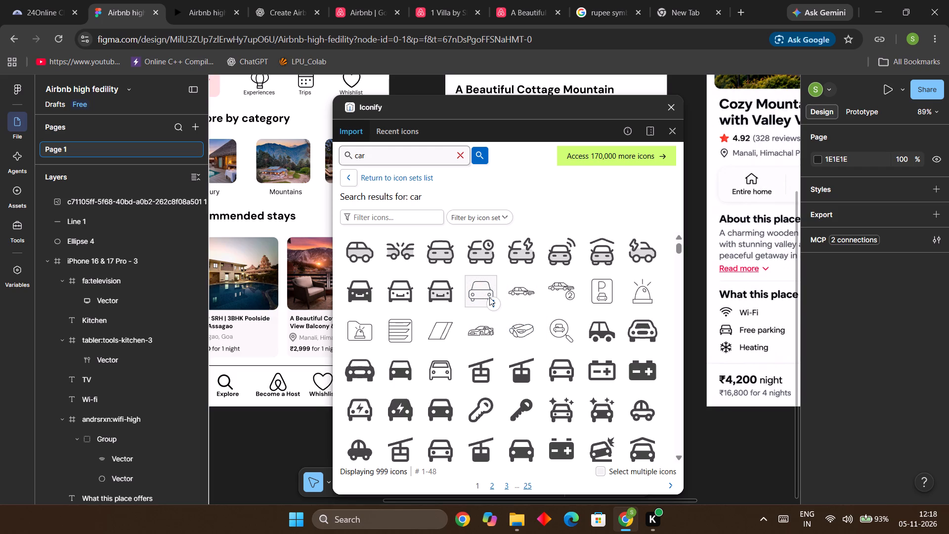
left_click(565, 366)
left_click_drag(563, 366, 717, 425)
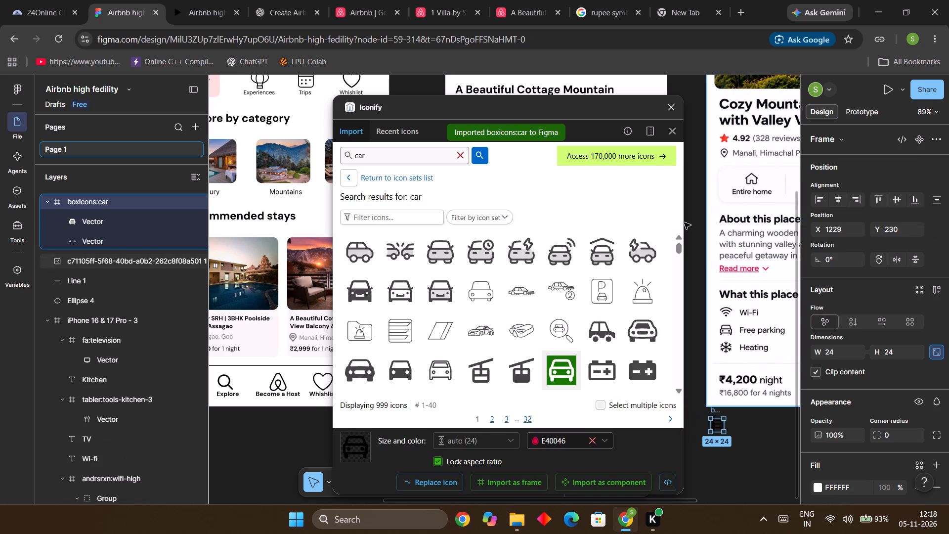
left_click(667, 109)
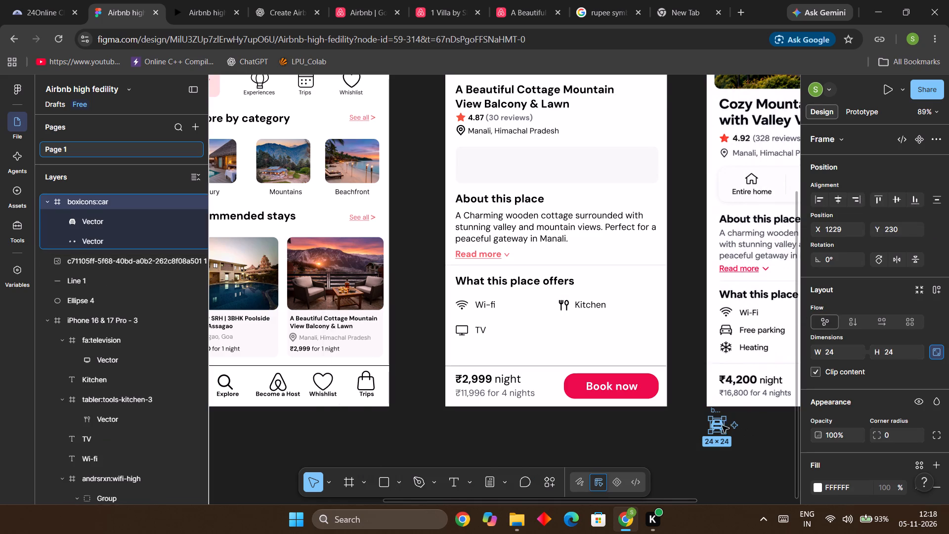
Place the car icon in the TV row, directly beneath the fork-and-spoon icon, at X 203, Y 721.
left_click_drag(718, 423, 566, 331)
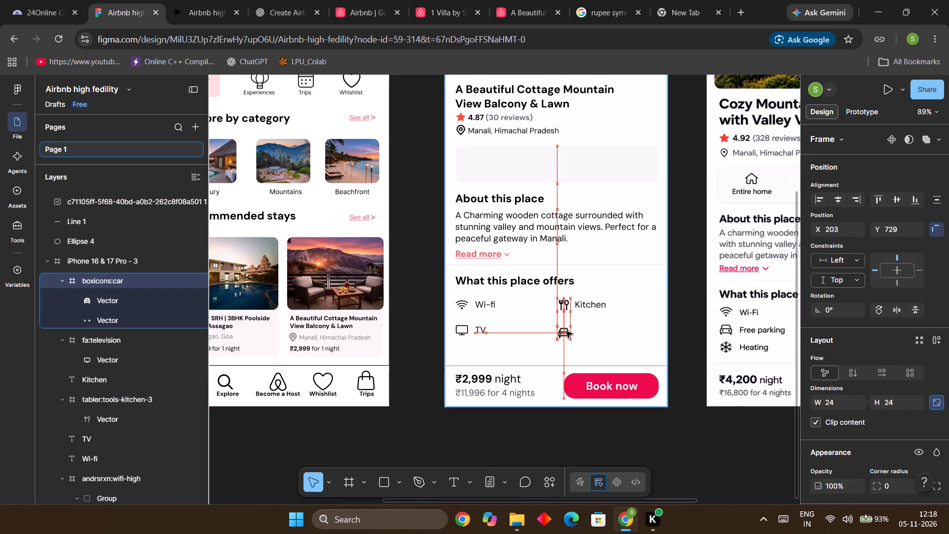
left_click_drag(566, 331, 565, 326)
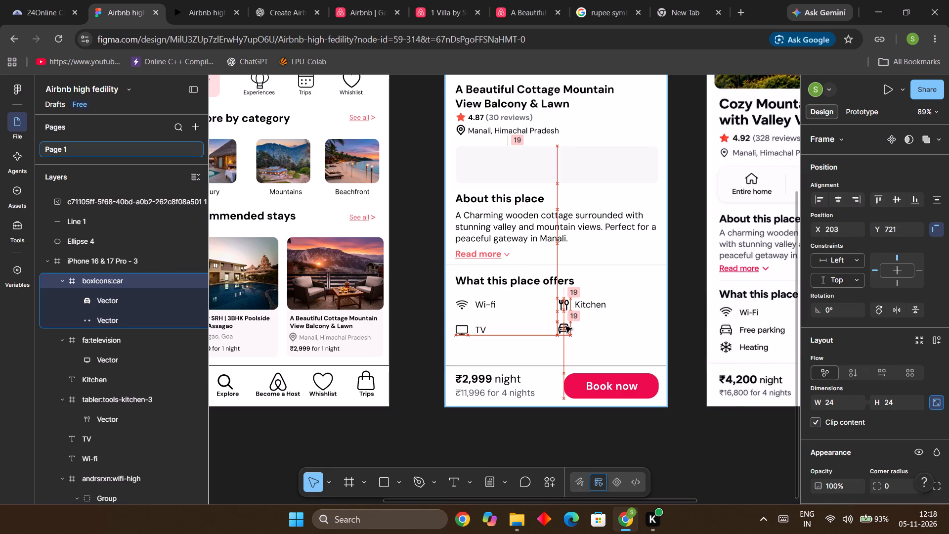
left_click_drag(565, 326, 566, 325)
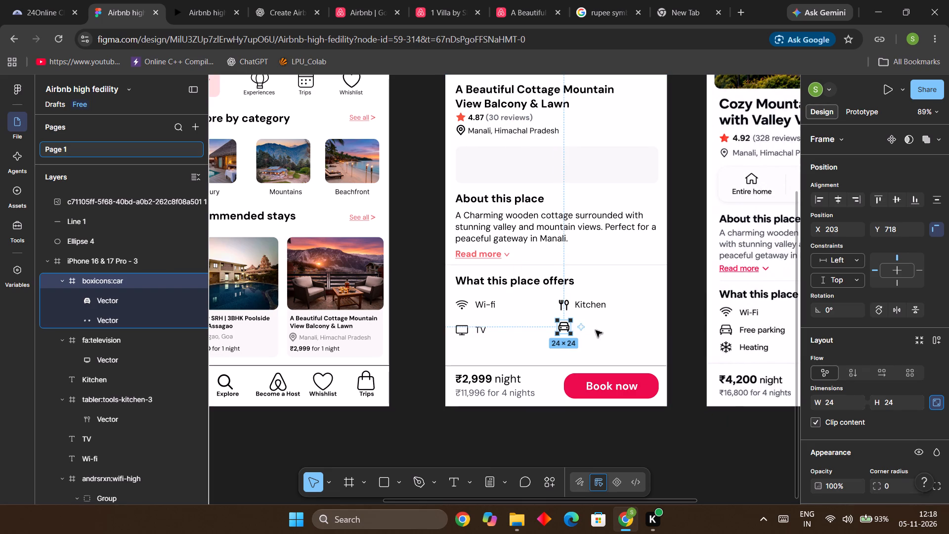
key("Down")
key("Down")
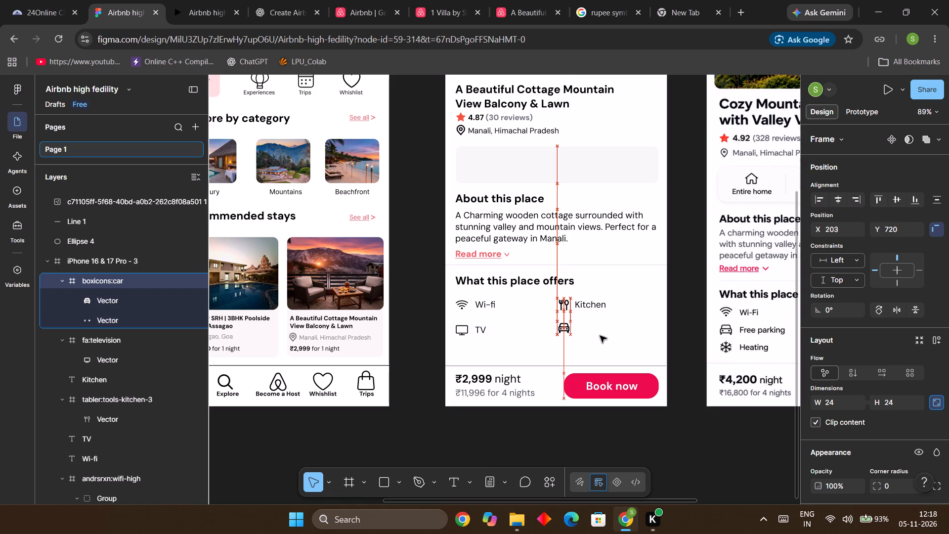
key("Down")
key("Down")
key("Up")
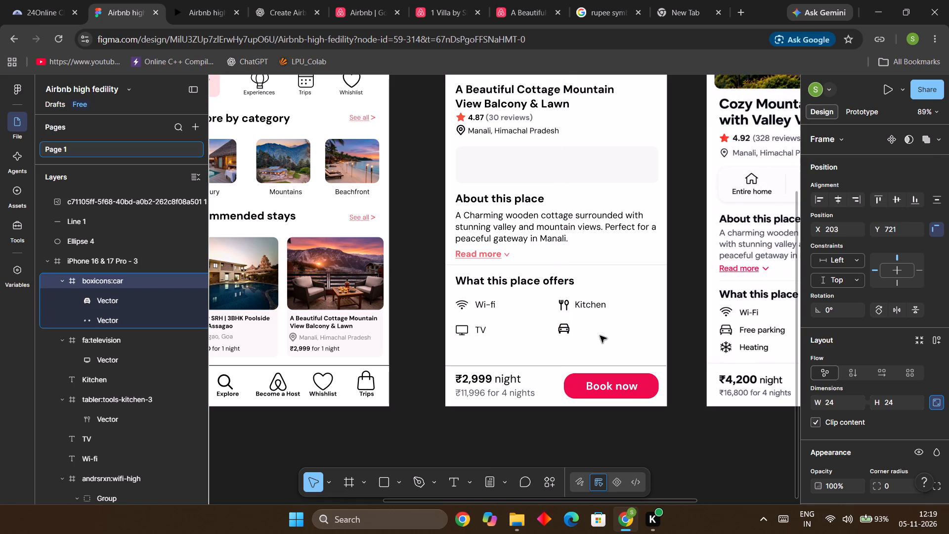
left_click(600, 336)
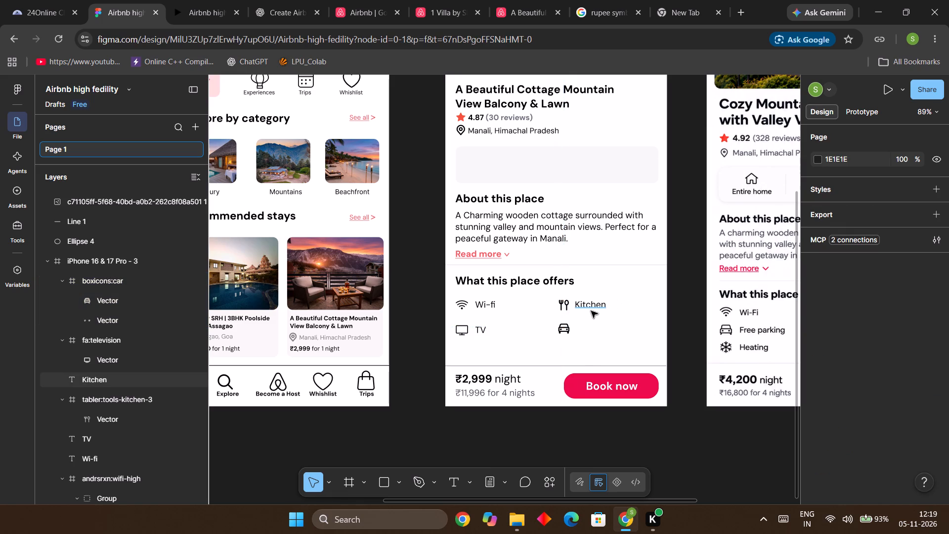
Duplicate the "Kitchen" label down beside the car icon at X 235, Y 721 and open the copy's text for editing.
left_click(594, 309)
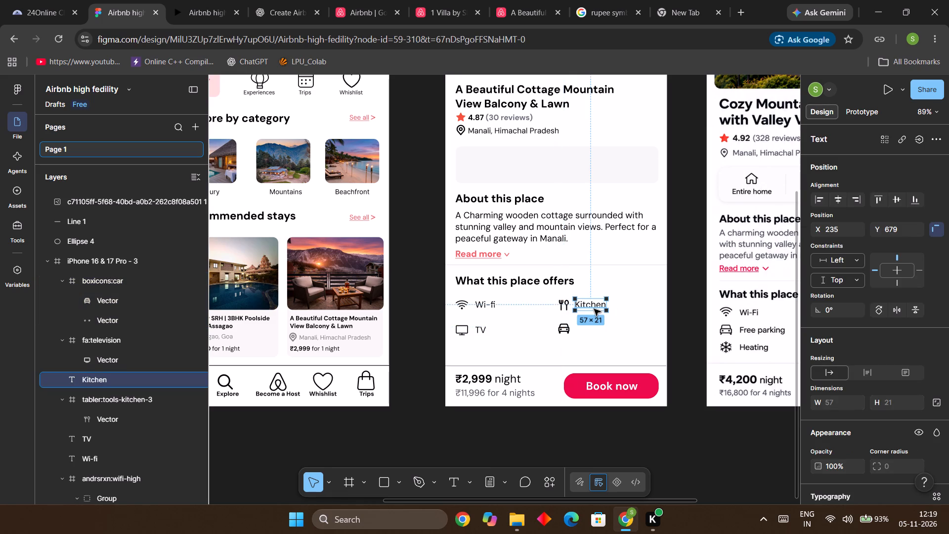
key("ctrl+d")
key("Down")
key("Down")
key("Down")
key("Down")
key("Down")
key("Down")
key("Down")
key("Down")
key("Down")
key("Down")
key("Down")
key("Down")
key("Down")
key("Down")
key("Down")
key("Down")
key("Down")
key("Down")
key("Down")
key("Down")
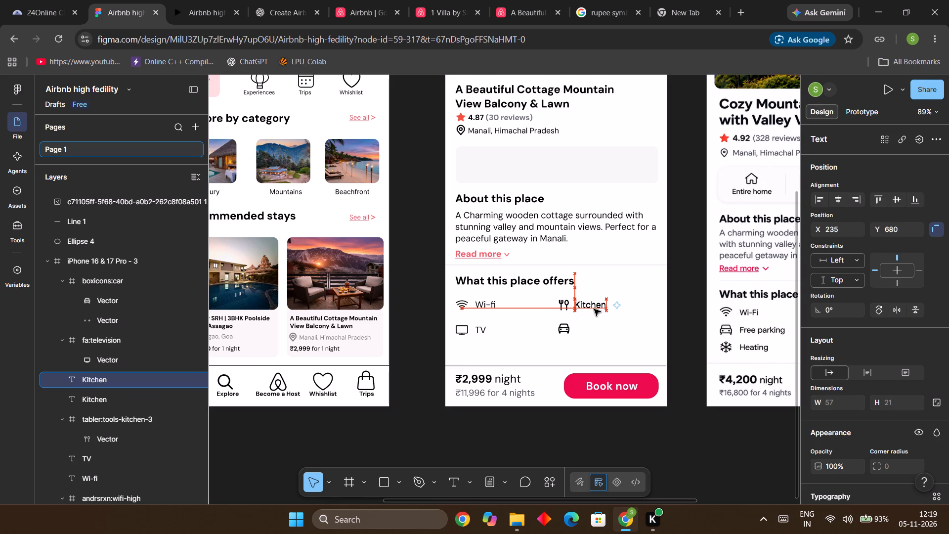
key("Down")
key("Down")
key("Down")
key("Down")
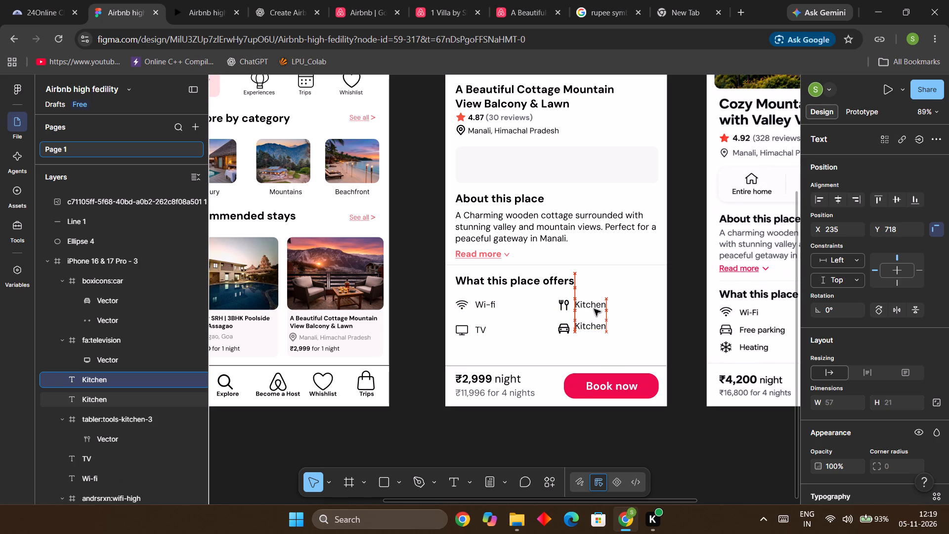
key("Down")
key("Down")
key("Down")
key("Down")
key("Up")
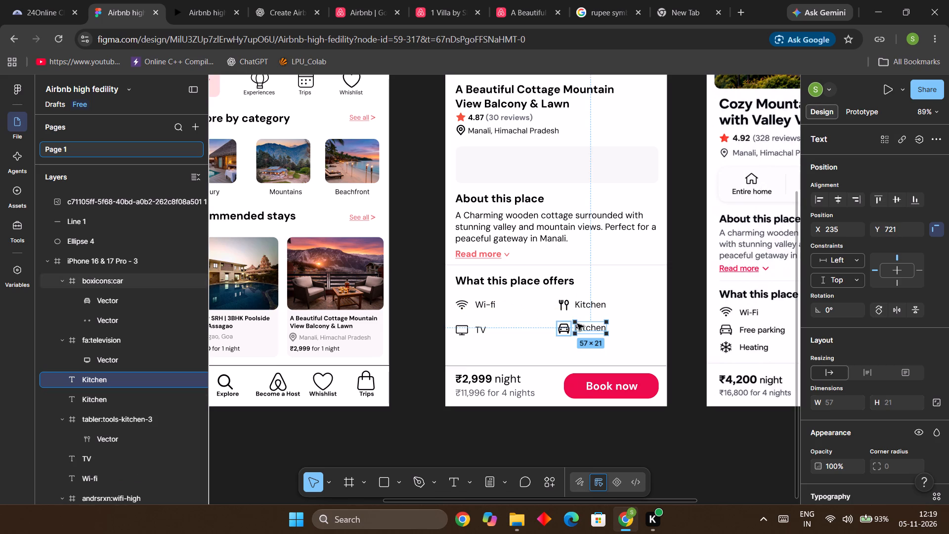
double_click(597, 327)
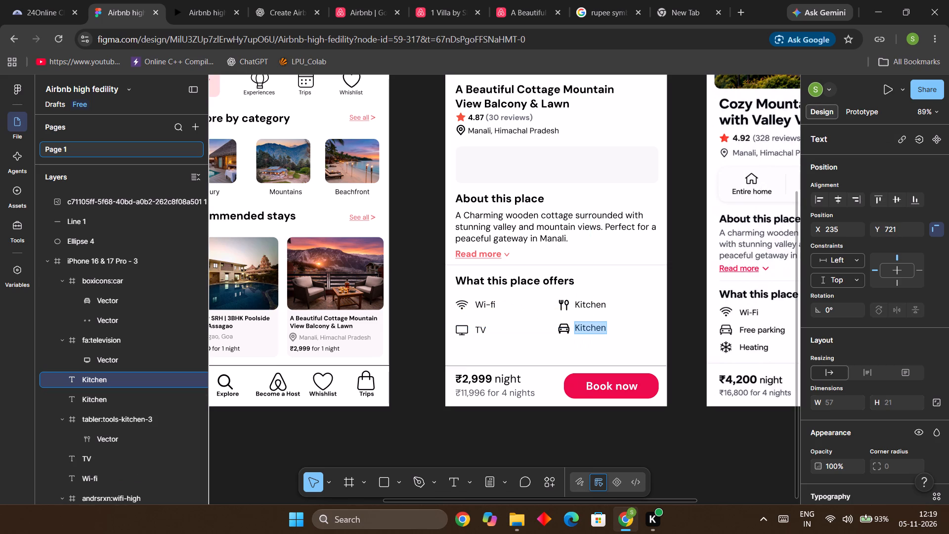
Replace the duplicated label's text beside the car icon with "Free Parking".
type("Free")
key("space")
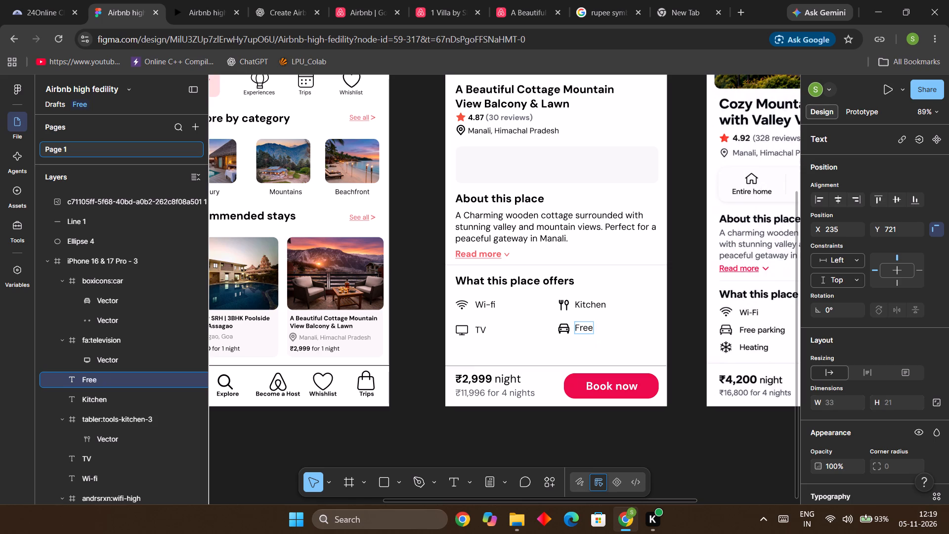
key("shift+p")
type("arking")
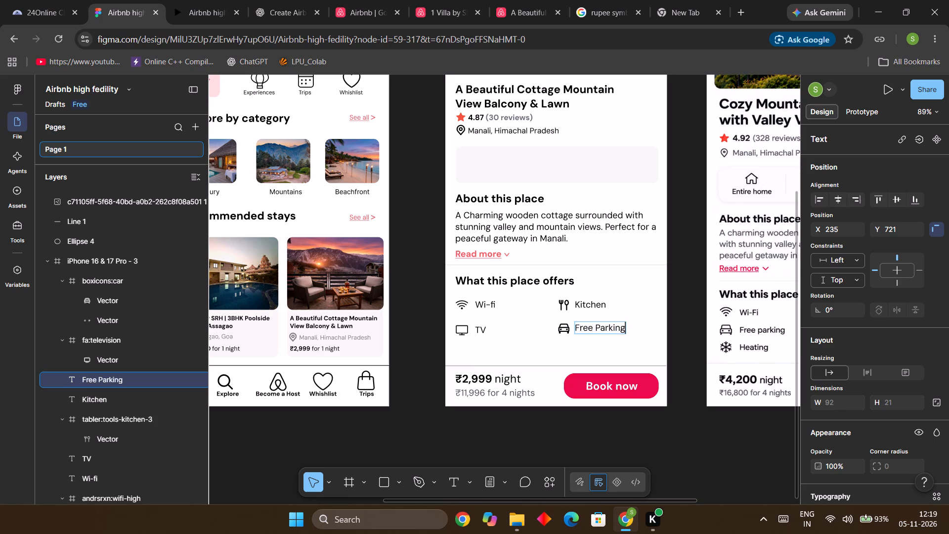
left_click(677, 298)
left_click(677, 292)
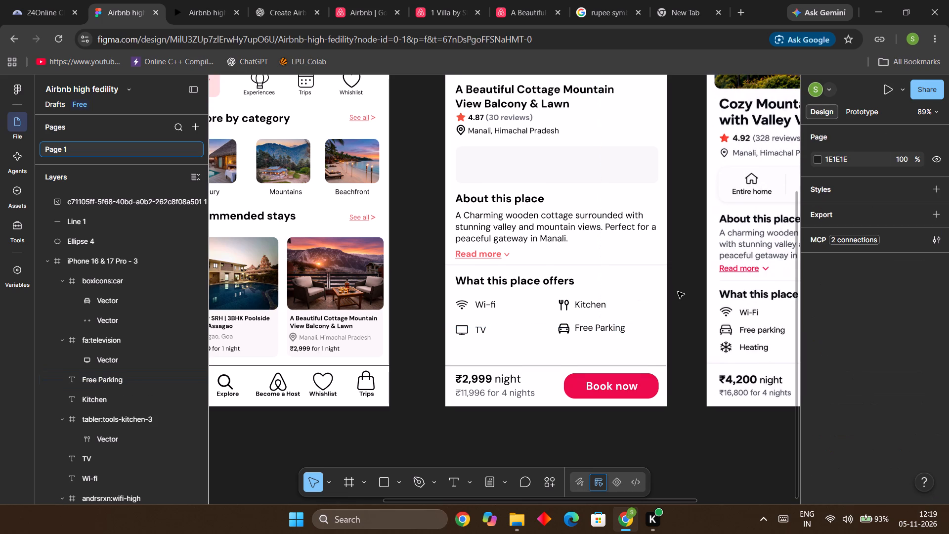
Nudge the car icon down to Y 724 so it lines up with the TV row.
scroll(678, 292, "down", 2)
left_click(695, 434)
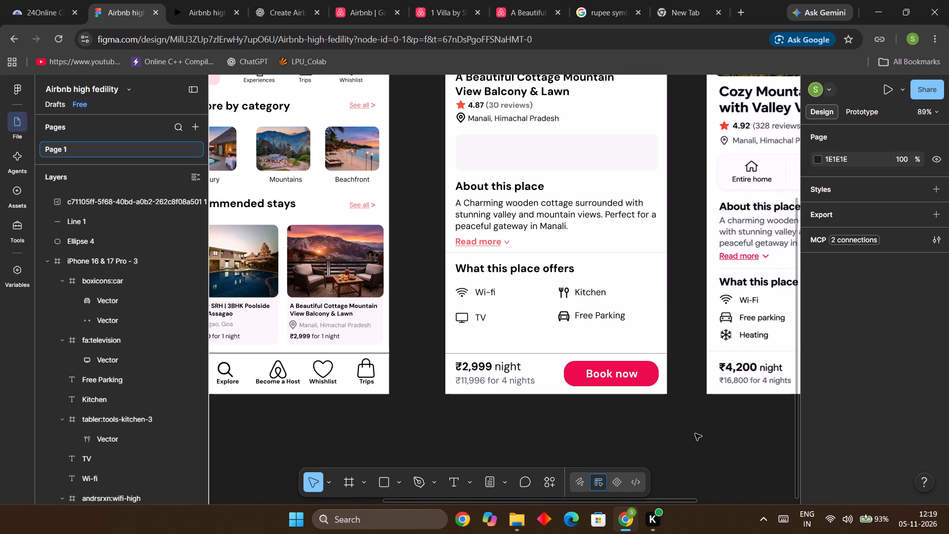
key("Right")
key("Right")
key("Right")
key("Right")
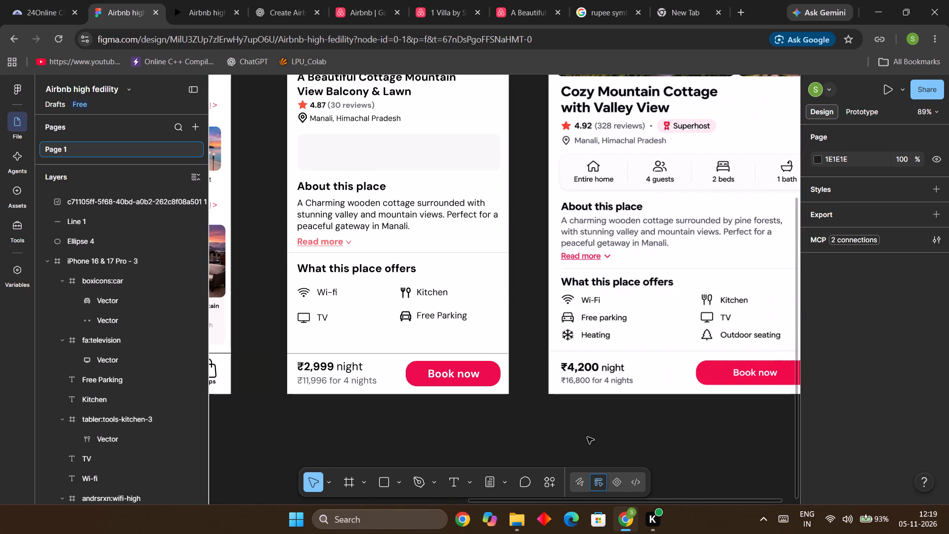
key("Down")
left_click(410, 282)
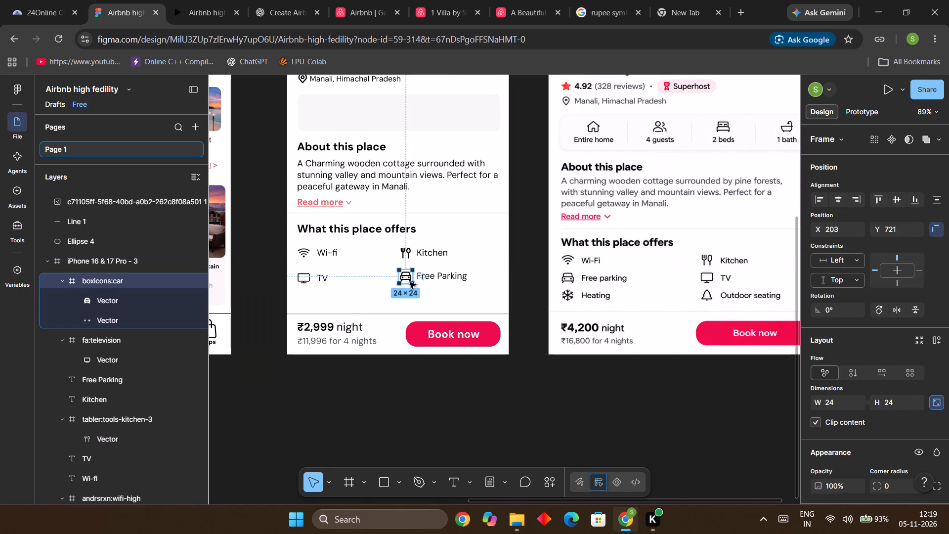
key("Down")
key("Down")
key("Down")
key("Down")
key("Down")
key("Down")
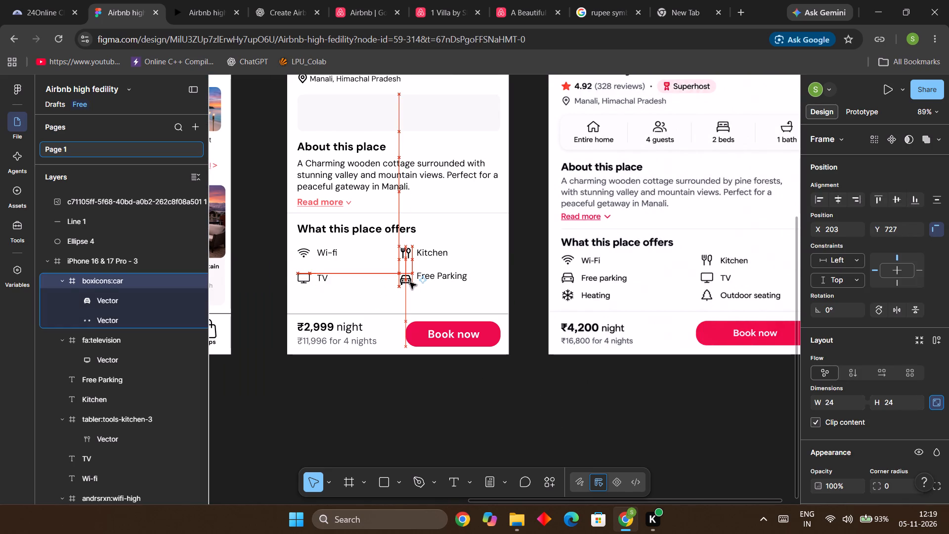
key("Down")
key("Up")
key("Up")
key("Up")
key("Up")
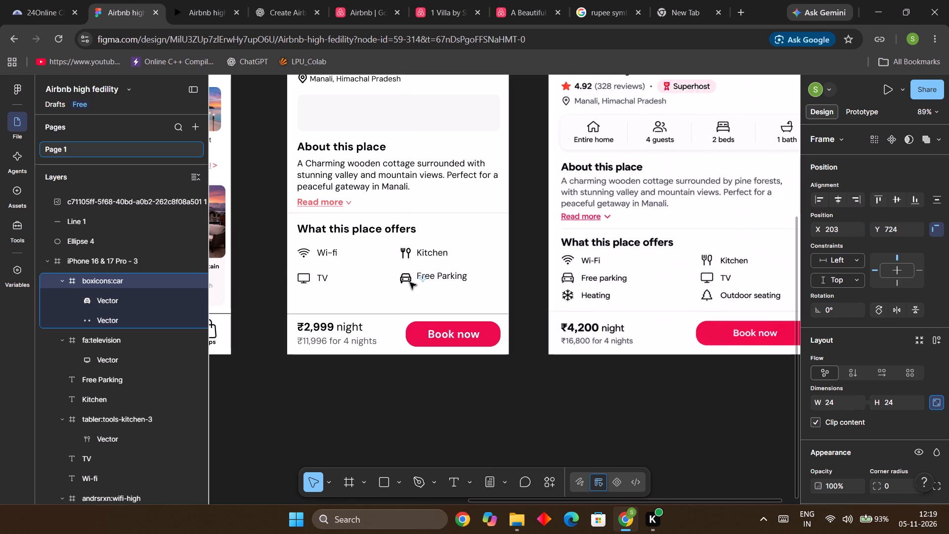
Nudge the "Free Parking" label down to Y 725, level with the car icon and the TV label.
left_click(444, 279)
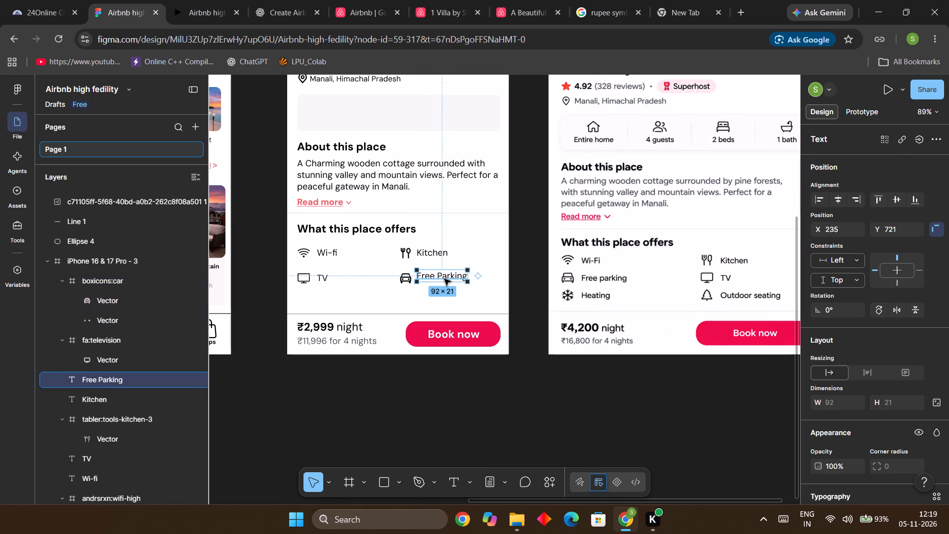
key("Down")
key("Down")
key("Down")
key("Down")
key("Up")
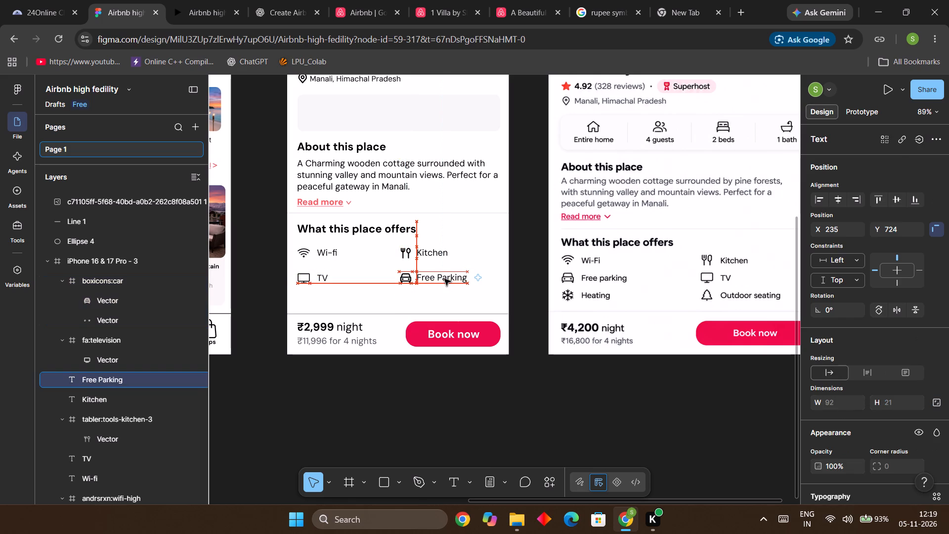
key("Up")
key("Down")
key("Down")
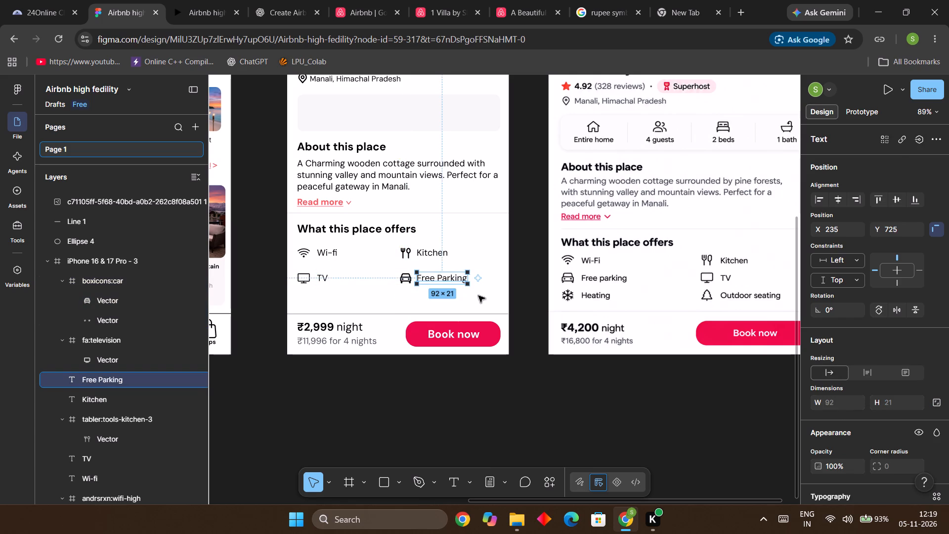
left_click(527, 277)
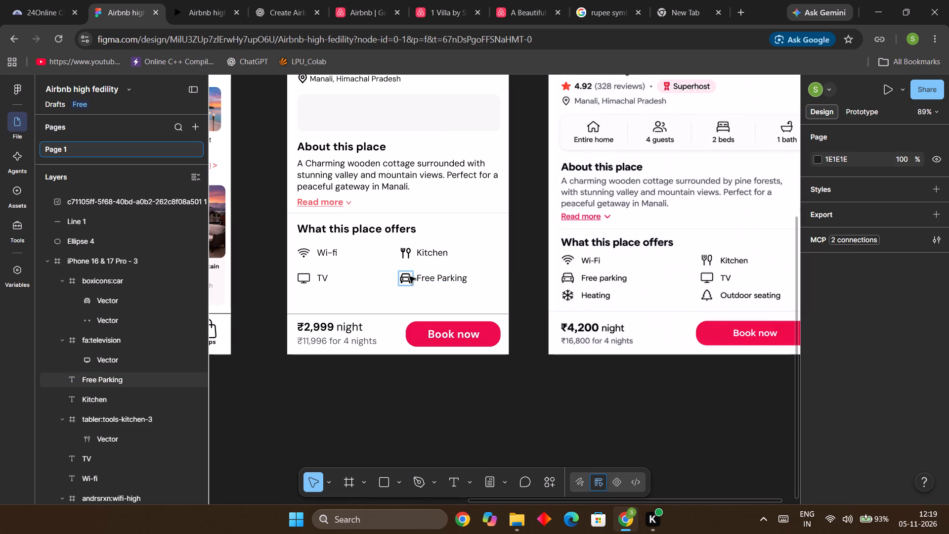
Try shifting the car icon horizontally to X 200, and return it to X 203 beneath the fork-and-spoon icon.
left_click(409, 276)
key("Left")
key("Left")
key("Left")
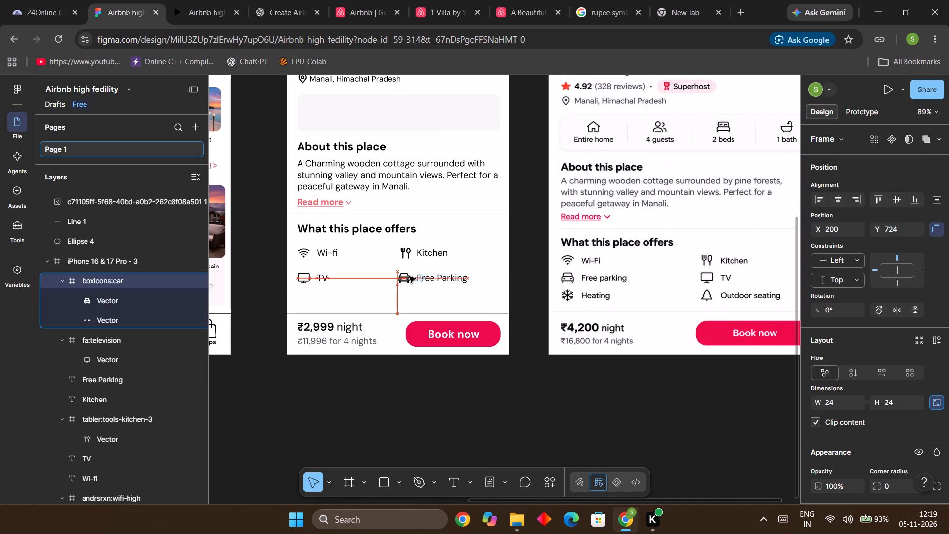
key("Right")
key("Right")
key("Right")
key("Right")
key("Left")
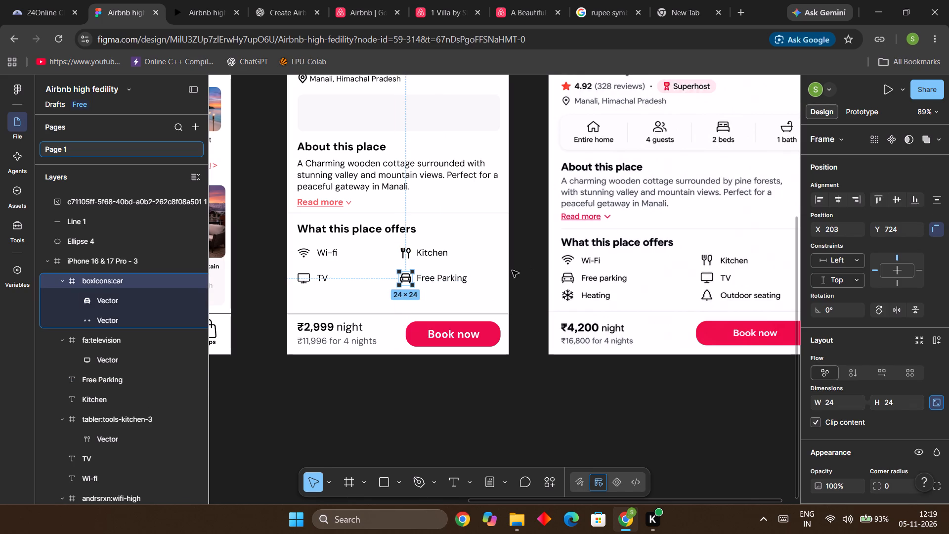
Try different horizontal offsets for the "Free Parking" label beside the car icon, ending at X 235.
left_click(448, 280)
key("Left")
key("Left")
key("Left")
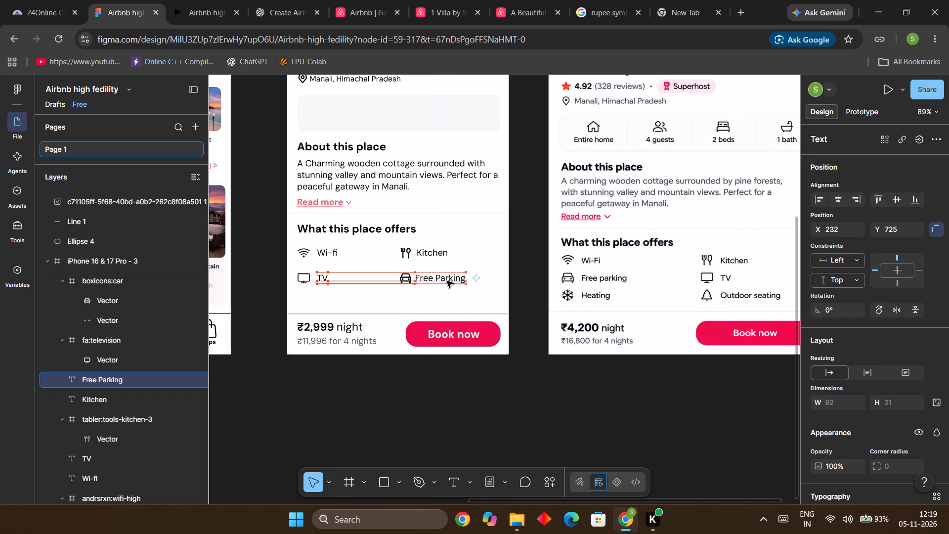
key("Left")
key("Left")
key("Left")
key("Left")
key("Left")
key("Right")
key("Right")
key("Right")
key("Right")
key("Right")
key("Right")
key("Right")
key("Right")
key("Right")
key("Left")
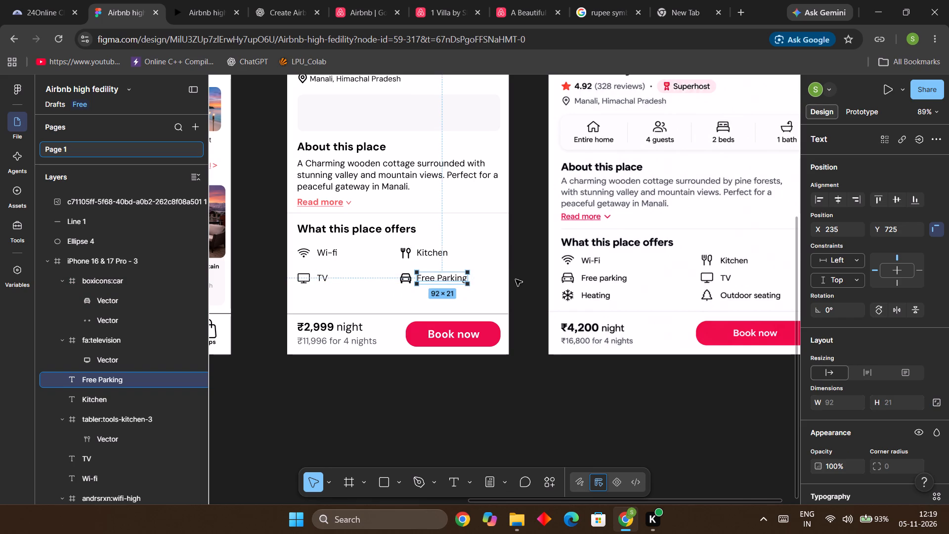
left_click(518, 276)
Switch to the prototype preview and reload it to check the property detail screen with its amenity rows.
scroll(521, 289, "down", 4, "ctrl")
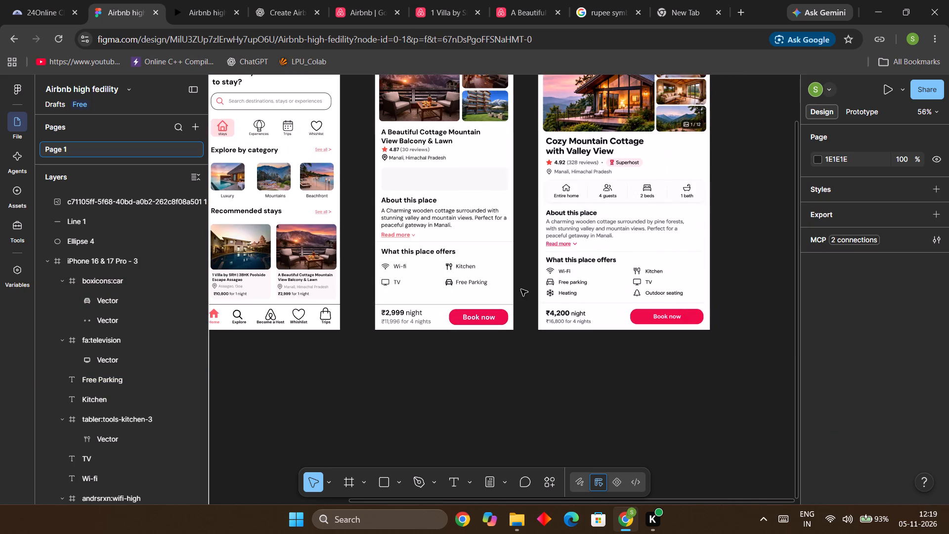
left_click(206, 0)
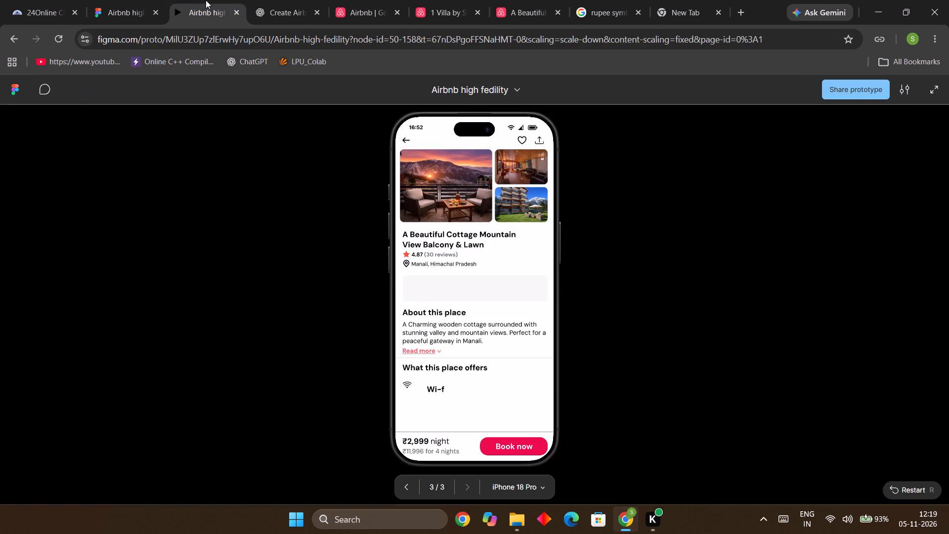
left_click(56, 40)
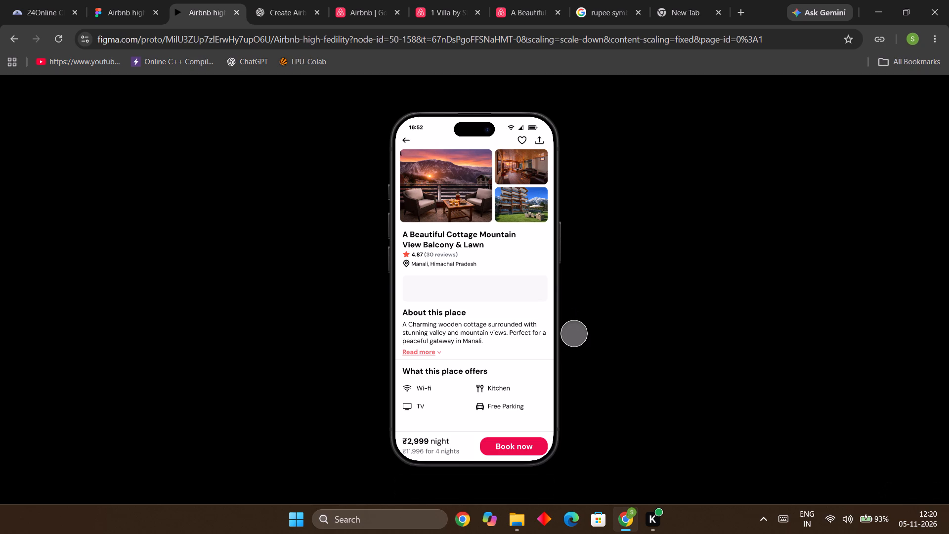
Back in the design file, move the divider line above the booking bar up 20 px to Y 781.
left_click(143, 0)
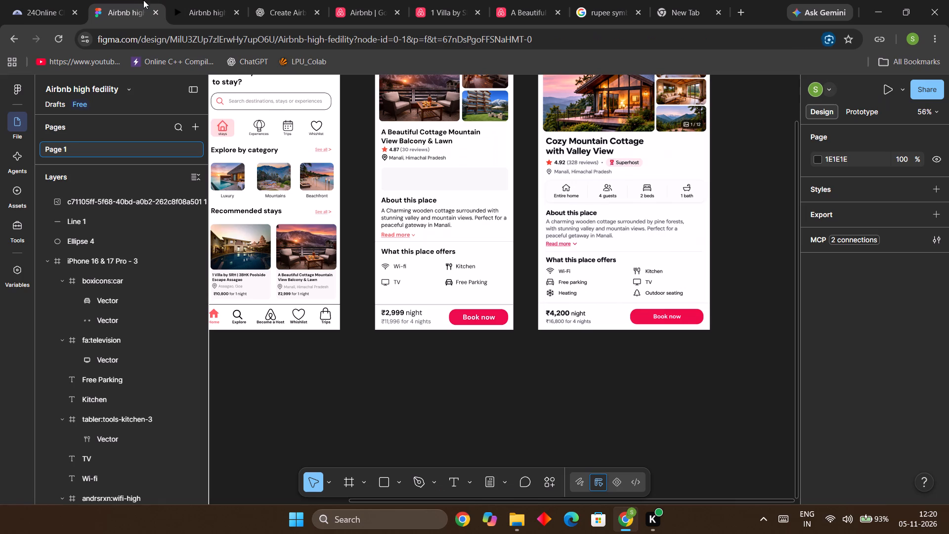
left_click(430, 306)
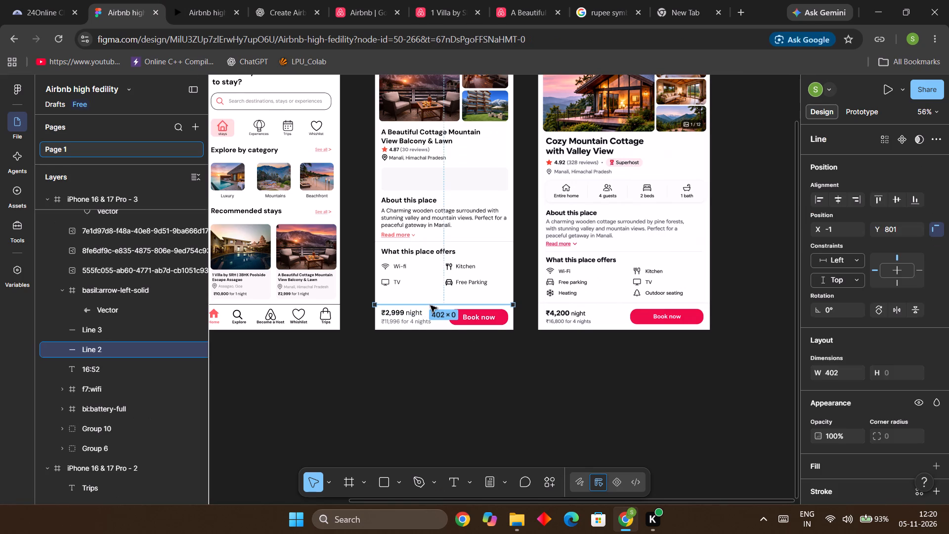
key("Up")
key("Up")
key("Up")
key("Up")
key("Up")
key("Up")
key("Up")
key("Up")
key("Up")
key("Up")
key("Up")
key("Up")
key("Up")
key("Up")
key("Up")
key("Up")
key("Up")
key("Up")
key("Up")
key("Up")
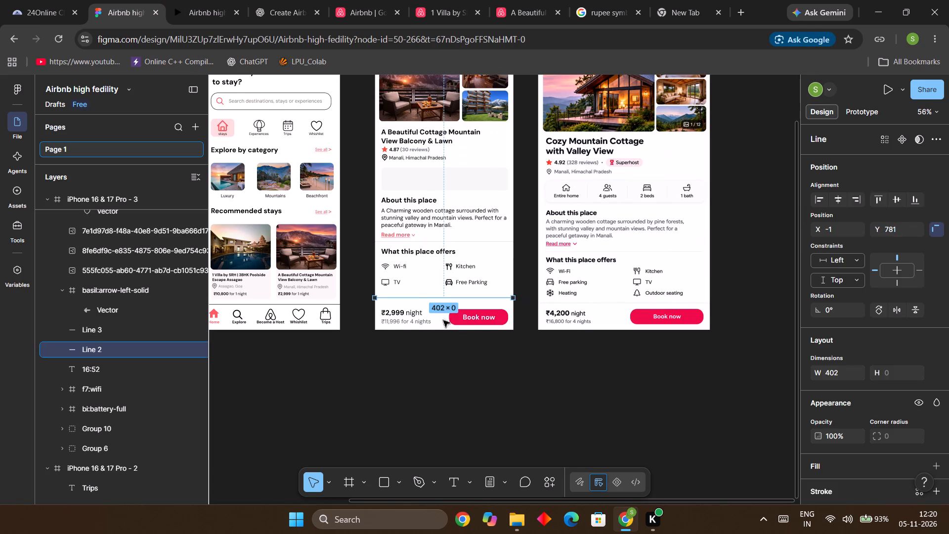
left_click(515, 349)
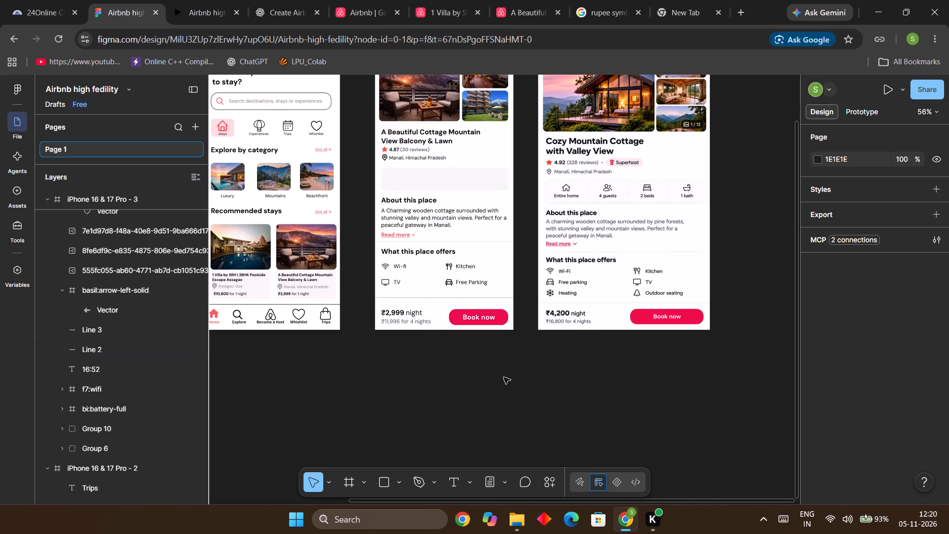
Move the "Book now" label and its red button together up 10 px in the booking bar, trying several vertical offsets.
scroll(501, 387, "up", 6, "ctrl")
scroll(501, 387, "up", 4)
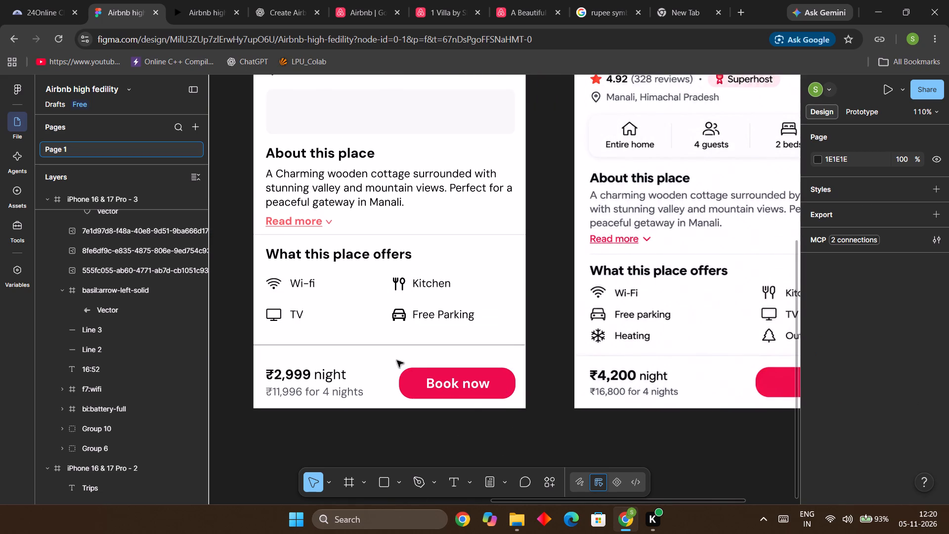
left_click_drag(396, 359, 519, 400)
key("Up")
key("Up")
key("Up")
key("Up")
key("Up")
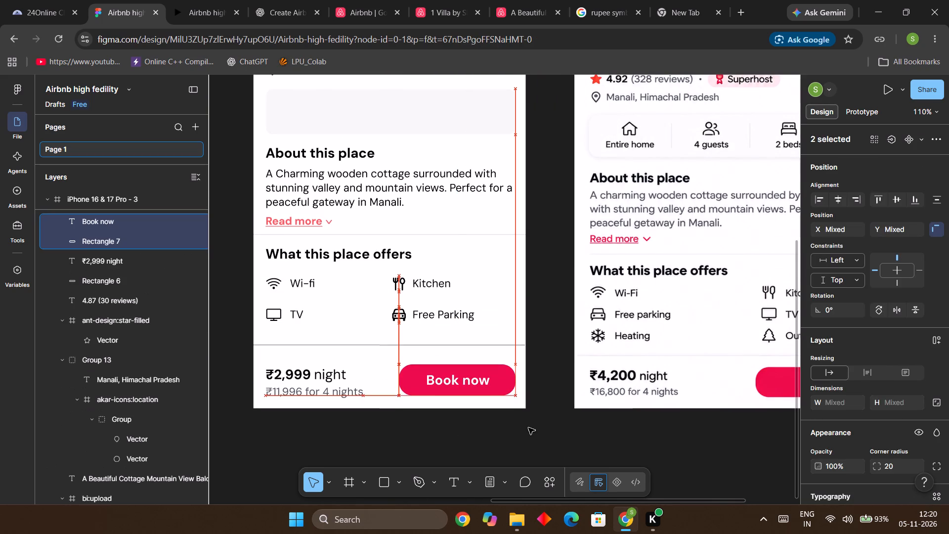
key("Up")
key("Up")
key("Up")
key("Up")
key("Up")
key("Up")
key("Up")
key("Up")
key("Up")
key("Up")
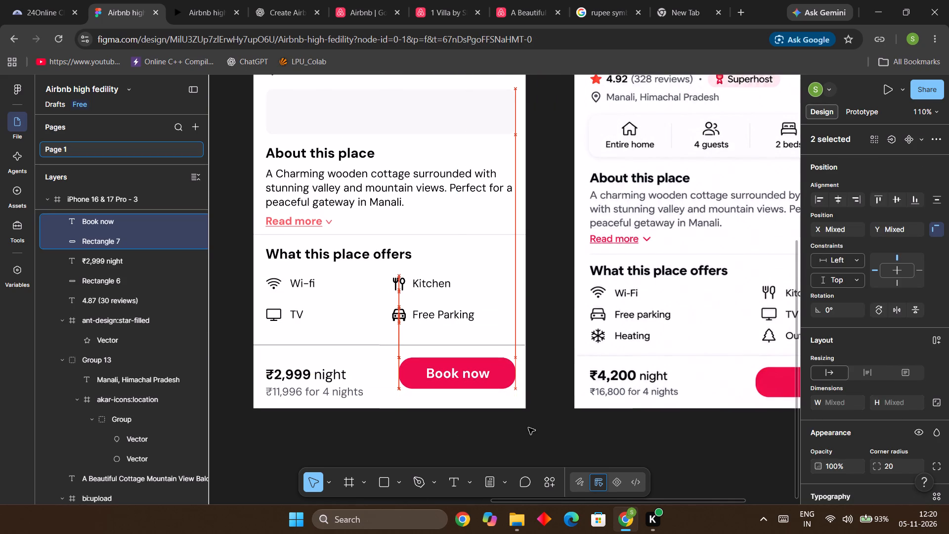
key("Up")
key("Down")
key("Down")
key("Down")
key("Up")
key("Up")
key("Down")
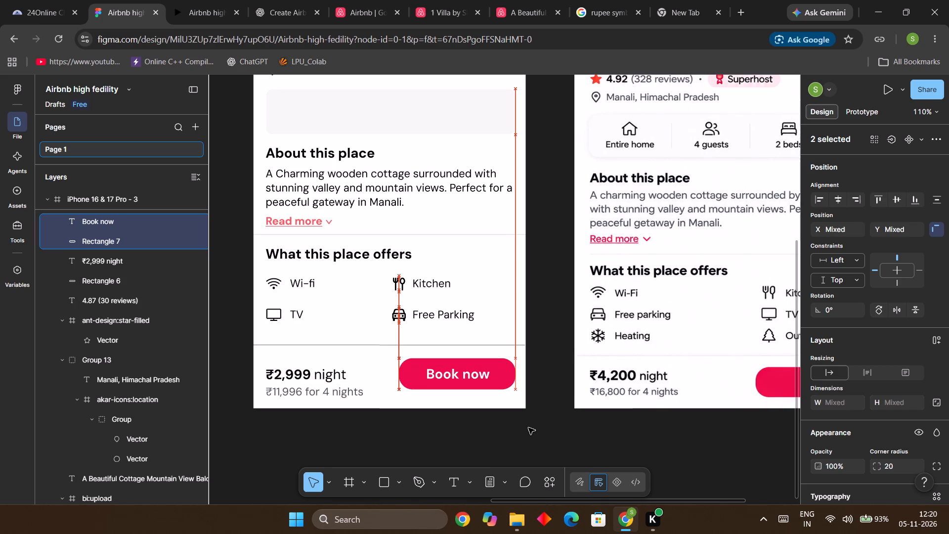
key("Down")
key("Down")
key("Down")
key("Down")
key("Down")
key("Up")
key("Up")
key("Up")
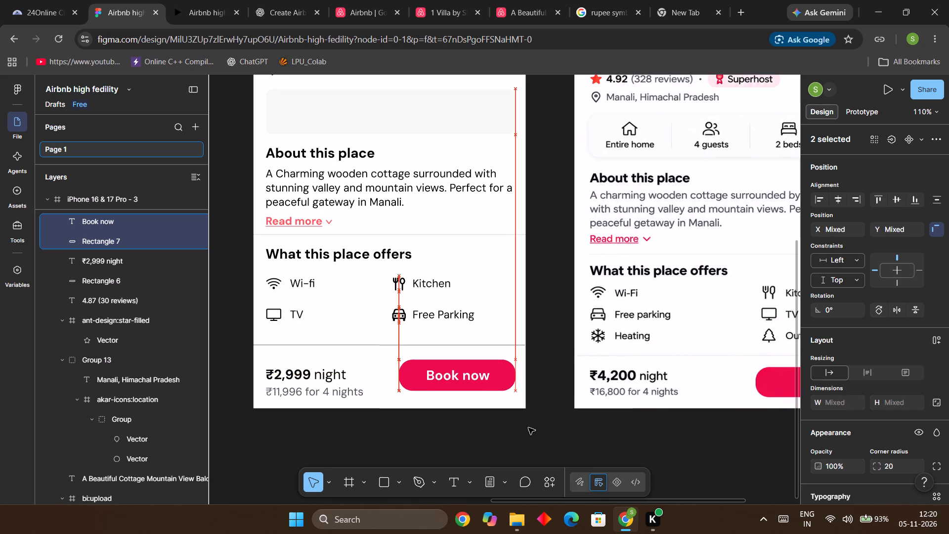
key("Up")
key("Up")
key("Up")
key("Up")
key("Up")
key("Up")
key("Up")
key("Up")
key("Up")
key("Up")
key("Up")
key("Up")
key("Up")
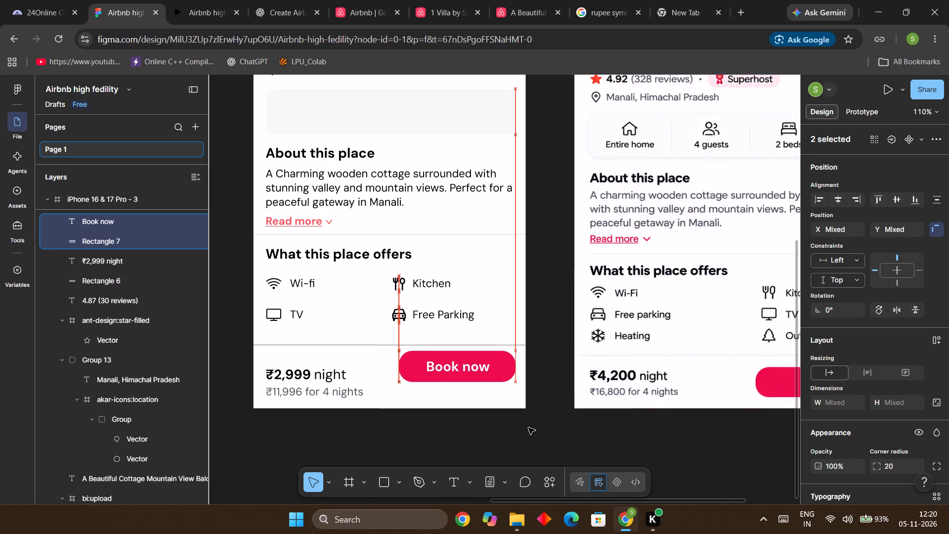
key("Down")
key("Down")
key("Down")
key("Down")
key("Down")
key("Down")
key("Down")
key("Down")
key("Down")
key("Down")
key("Down")
key("Down")
key("Down")
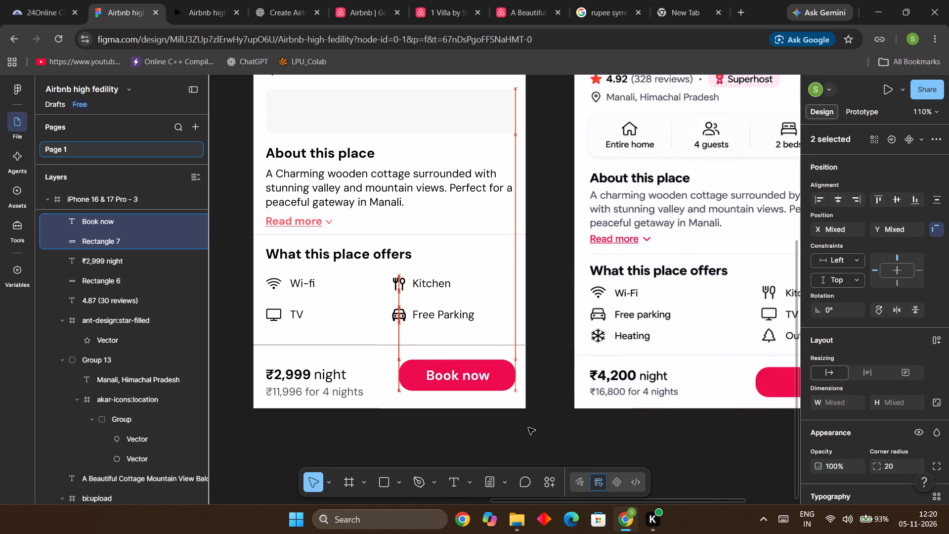
key("Down")
key("Down")
key("Down")
key("Up")
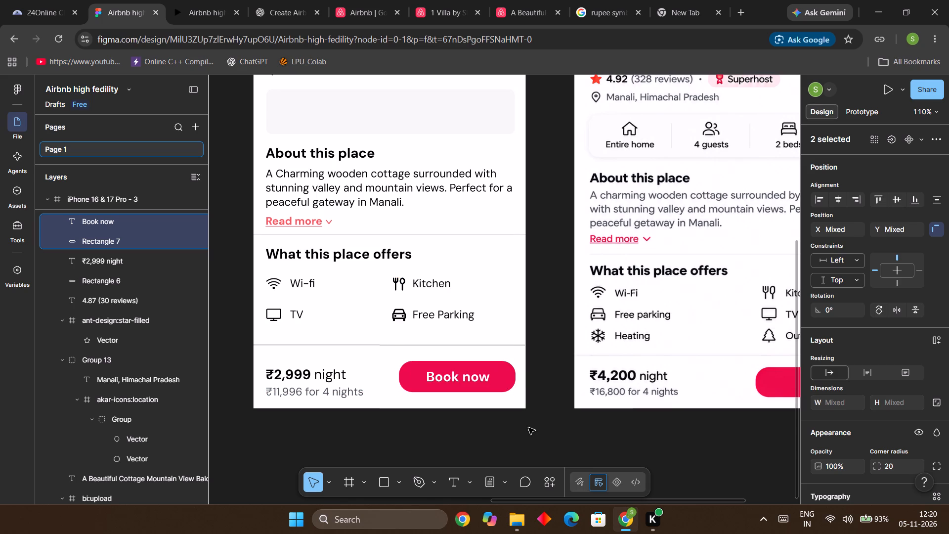
left_click(451, 442)
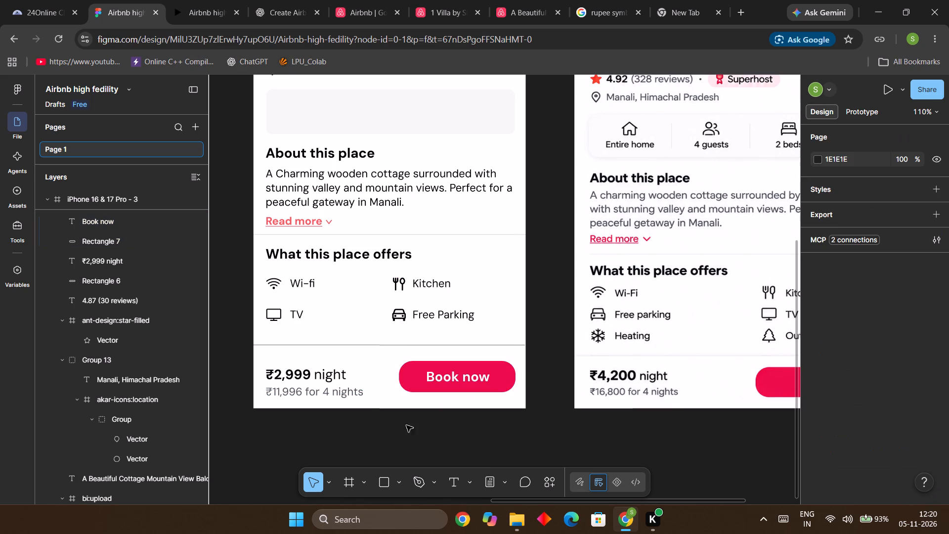
Move the "₹2,999 night" and "₹11,996 for 4 nights" texts together up 10 px in the booking bar.
left_click_drag(375, 402, 271, 384)
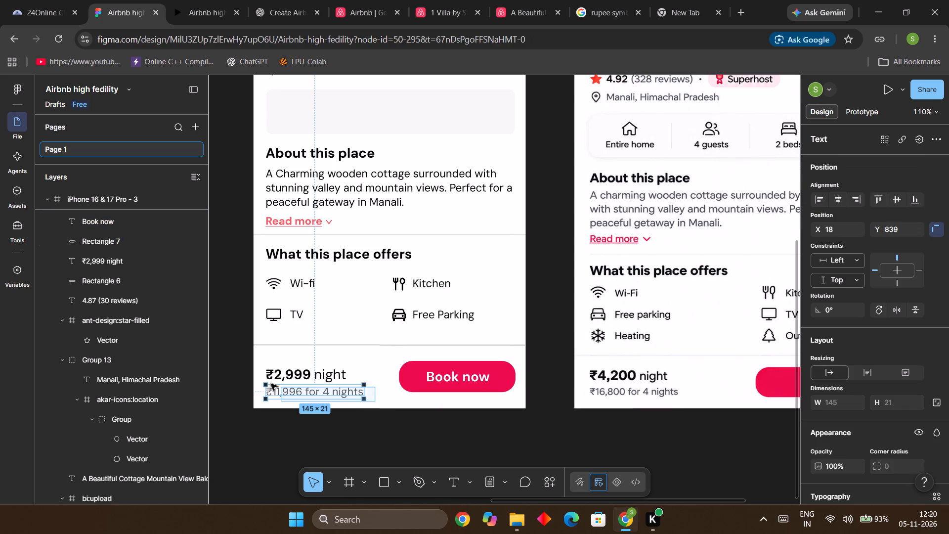
left_click_drag(271, 384, 266, 364)
key("Up")
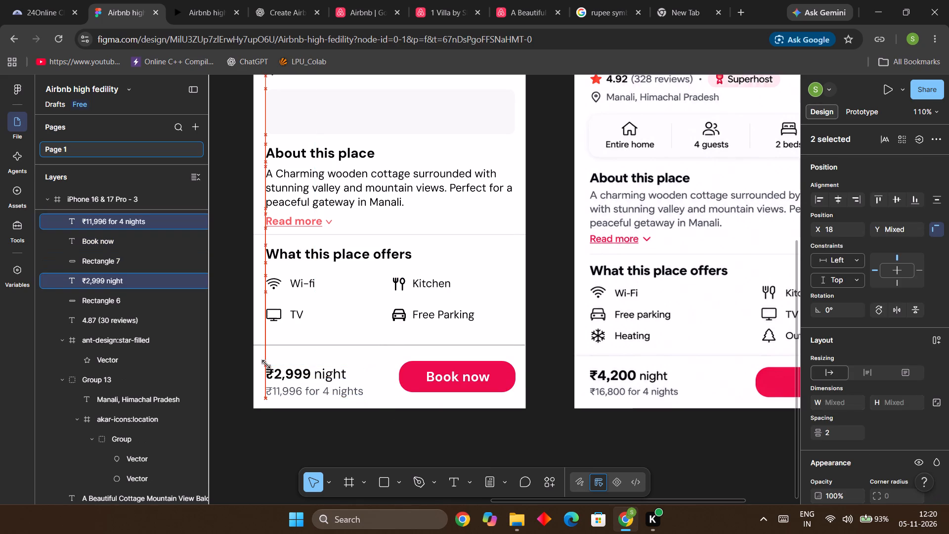
key("Up")
key("Up")
key("Up")
key("Up")
key("Up")
key("Up")
key("Up")
key("Up")
key("Up")
key("Up")
key("Down")
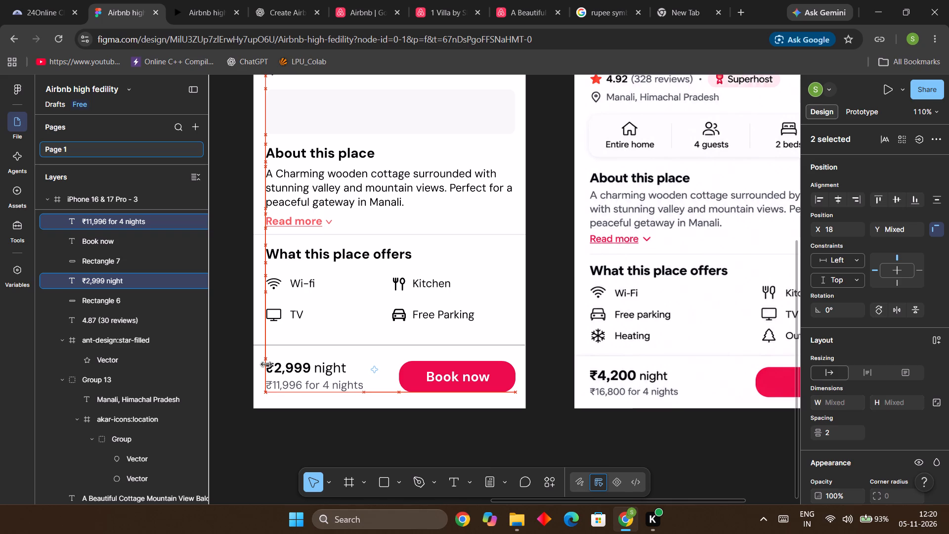
left_click(514, 447)
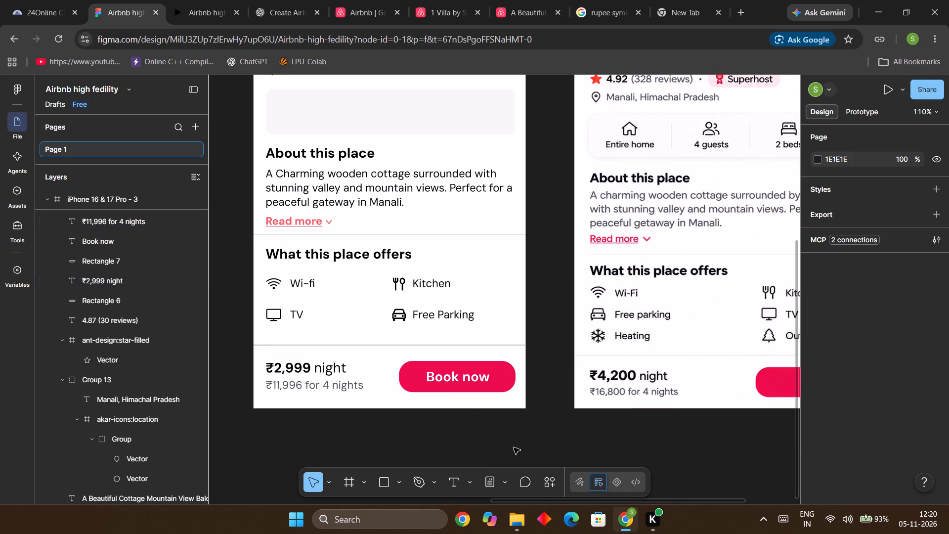
Compare the whole property detail screen with the reference cottage screen beside it and the home screen.
scroll(514, 447, "down", 4, "ctrl")
scroll(514, 447, "up", 1)
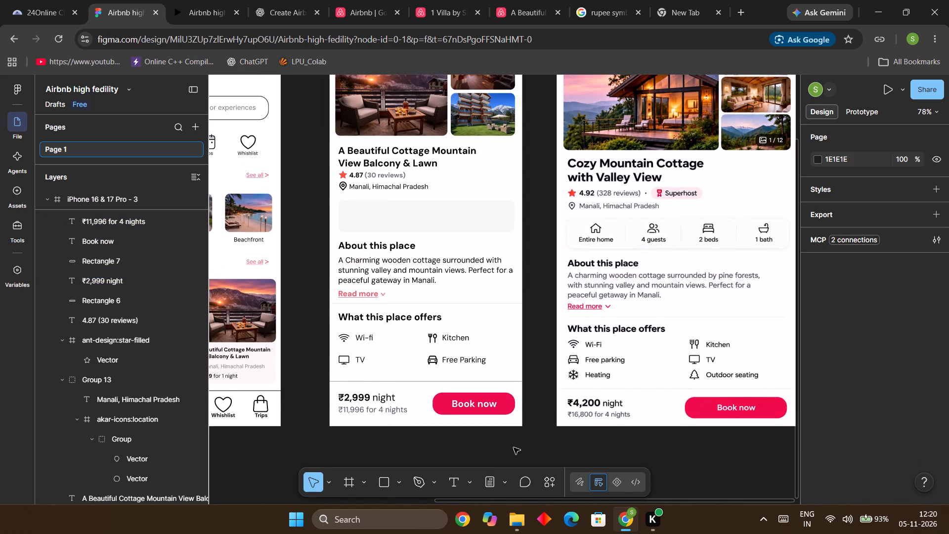
scroll(515, 446, "up", 6)
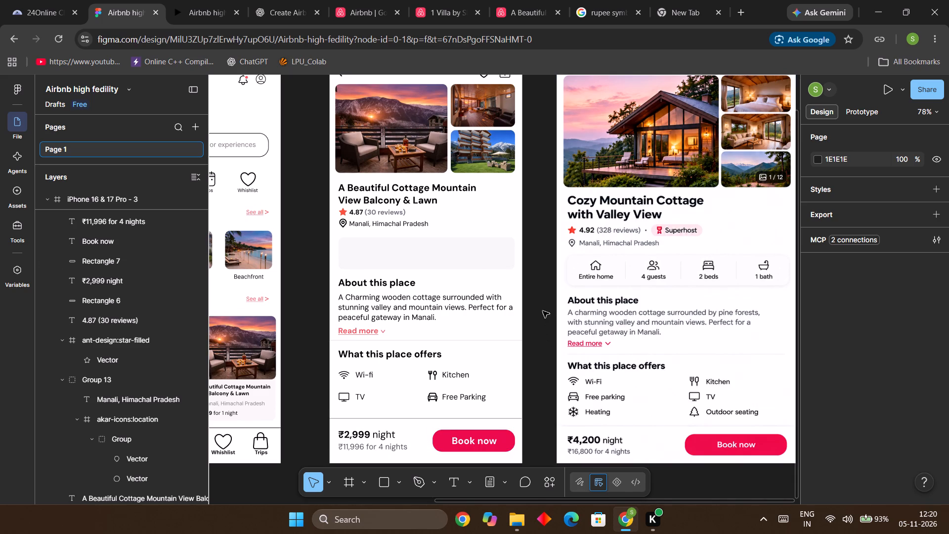
scroll(531, 302, "down", 1)
scroll(535, 326, "up", 4)
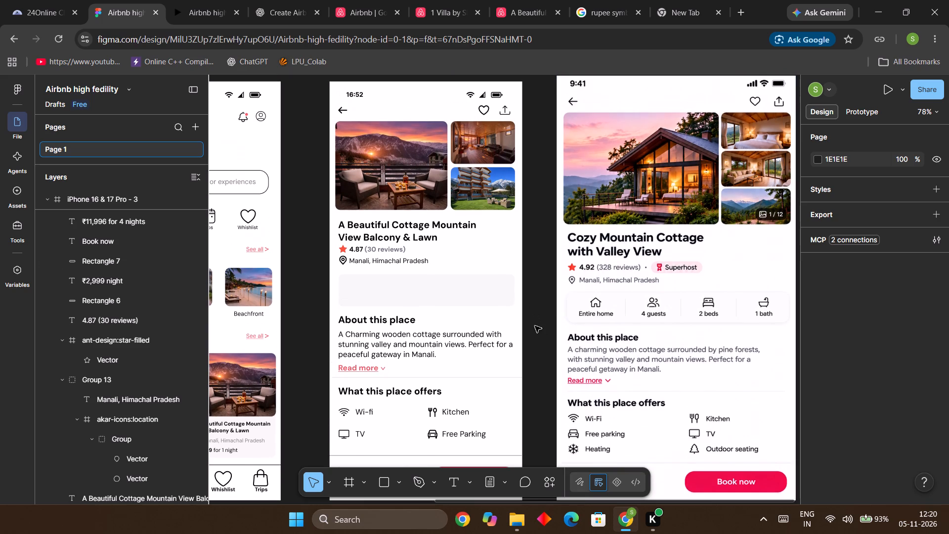
scroll(535, 326, "down", 1)
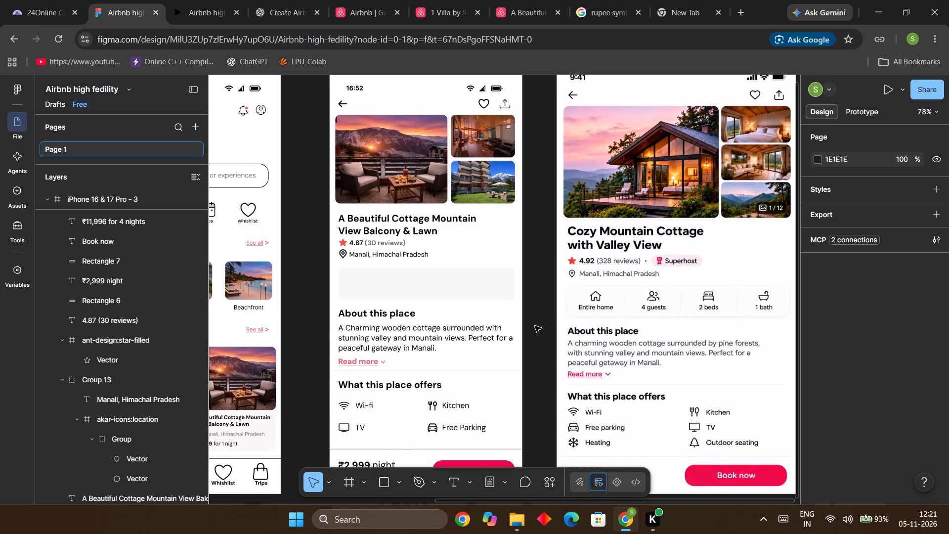
scroll(535, 326, "down", 1)
scroll(535, 326, "up", 2)
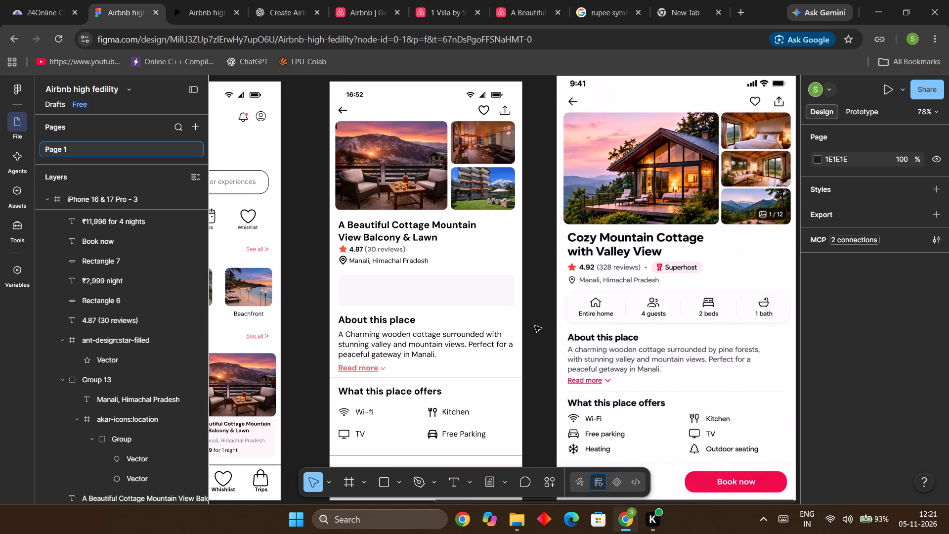
scroll(535, 326, "down", 1)
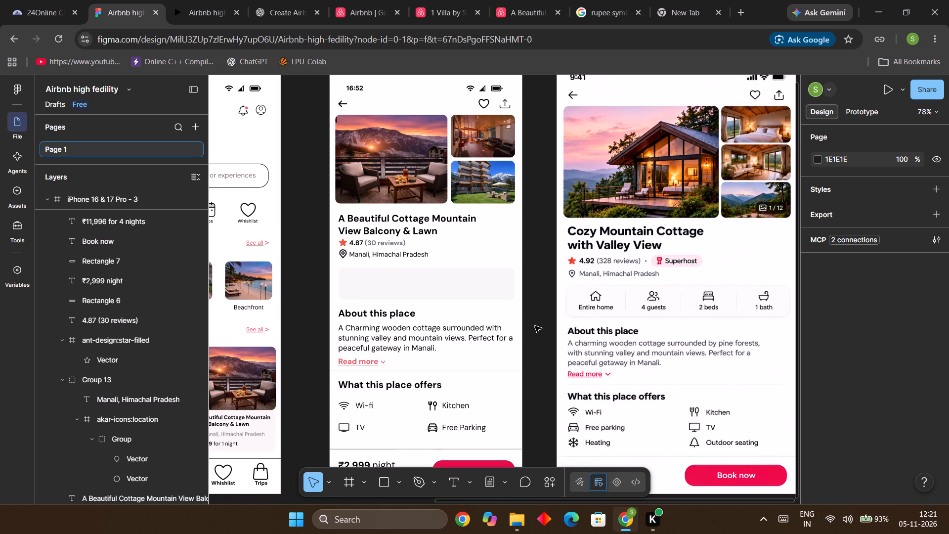
scroll(535, 326, "down", 3, "ctrl")
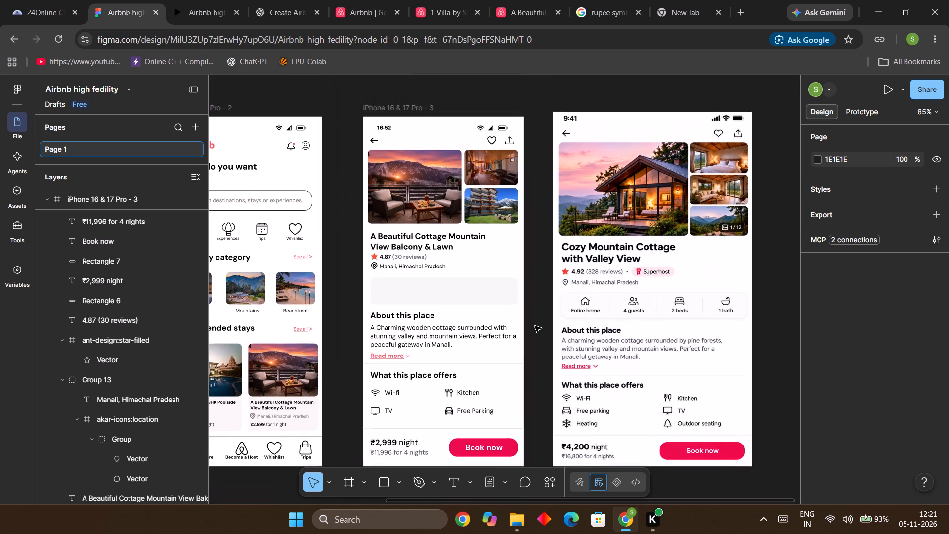
scroll(535, 326, "down", 1, "ctrl")
scroll(535, 326, "up", 3, "ctrl")
scroll(535, 326, "down", 4, "ctrl")
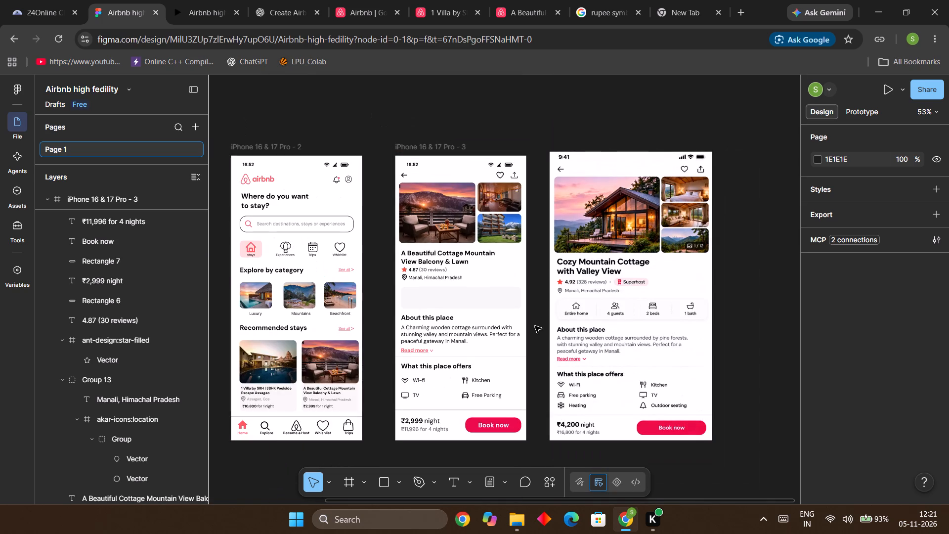
scroll(535, 326, "up", 3, "ctrl")
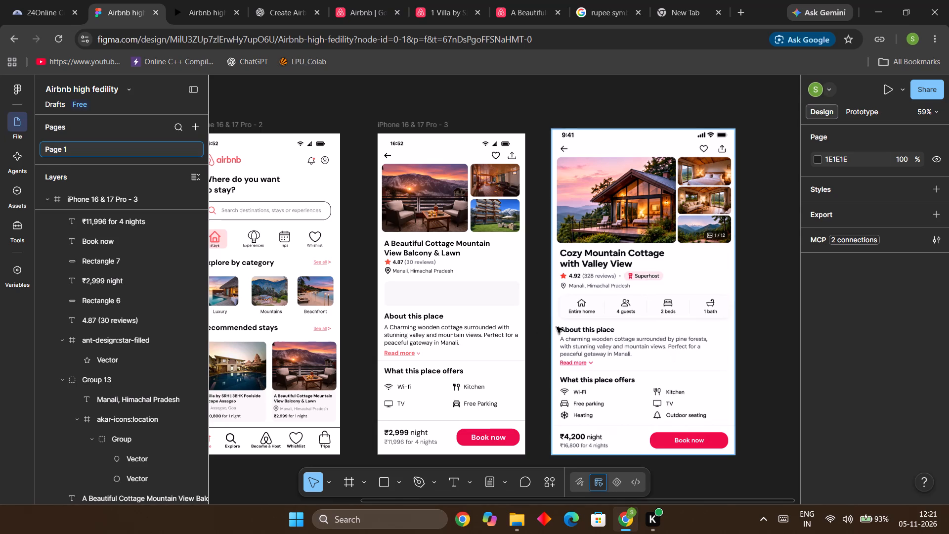
scroll(542, 339, "up", 1, "ctrl")
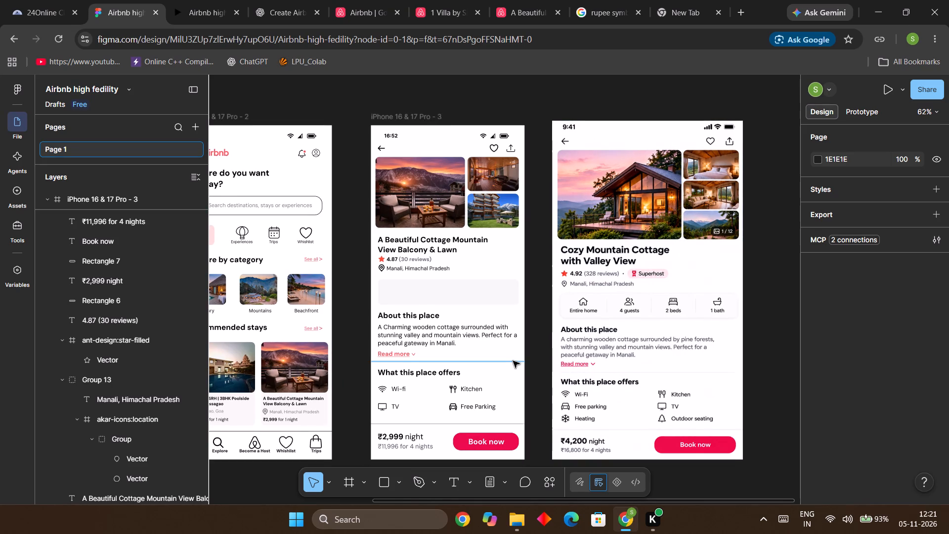
key("Left")
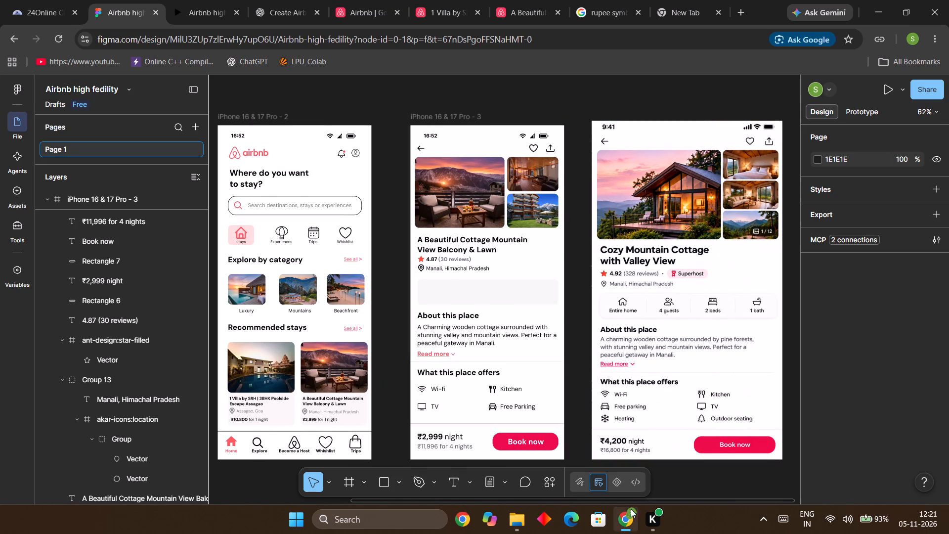
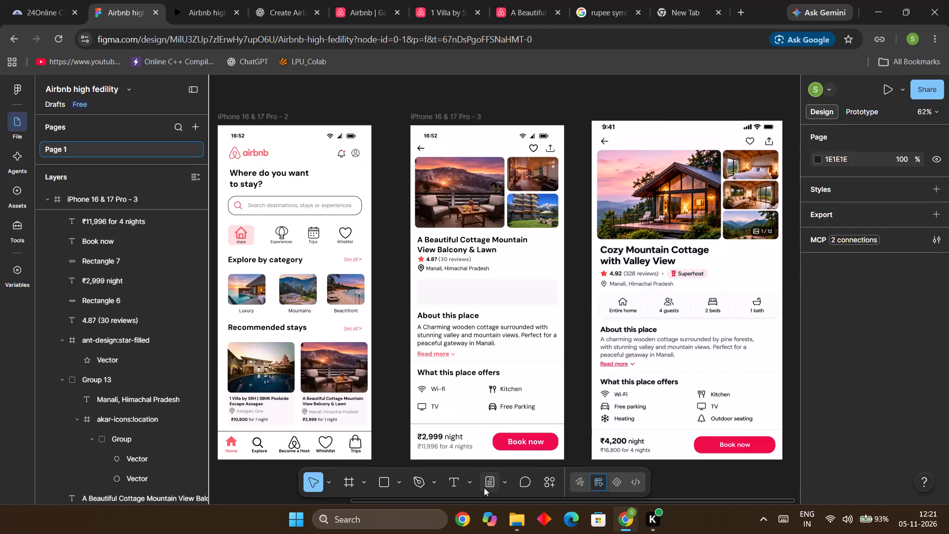
Search the Iconify library for "home" and import the outlined ant-design home icon onto the canvas.
left_click(556, 480)
left_click(370, 319)
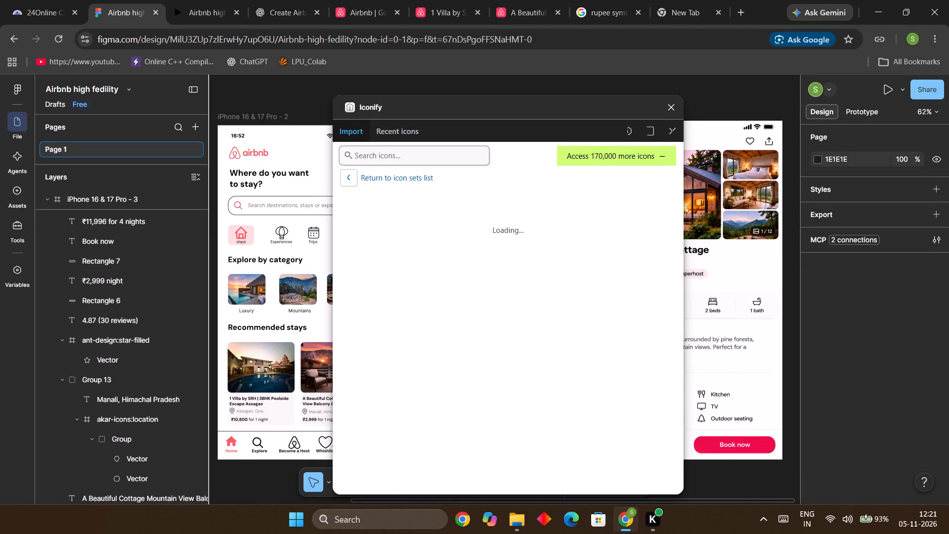
left_click(397, 157)
type("home")
key("Return")
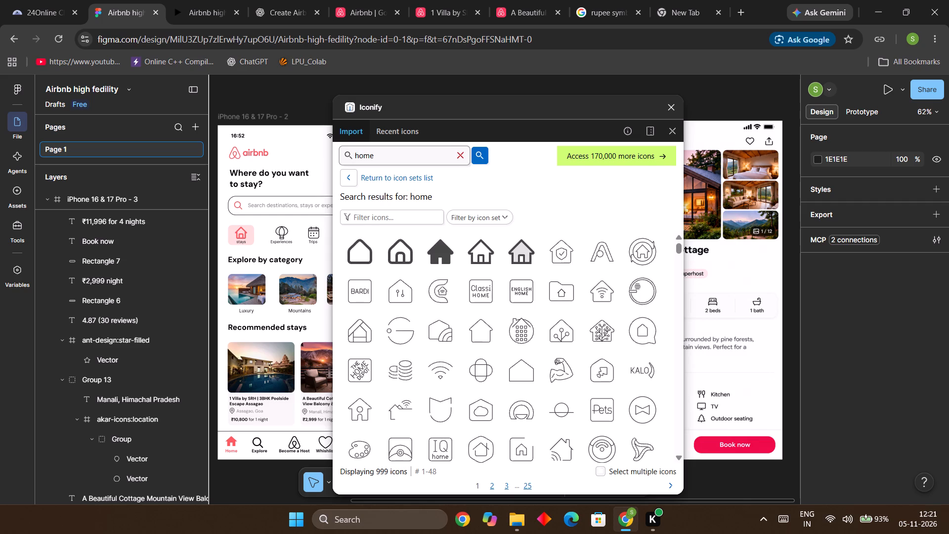
left_click(484, 249)
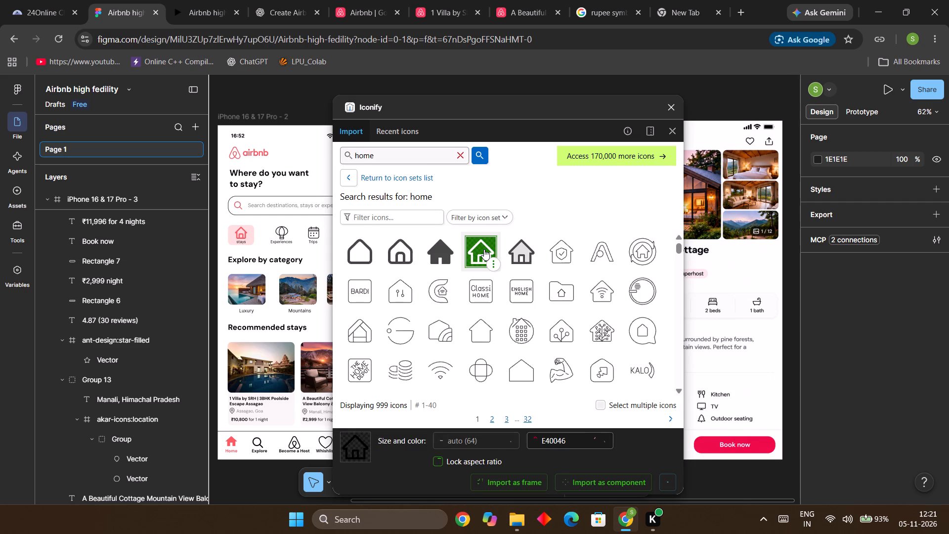
left_click_drag(484, 249, 716, 259)
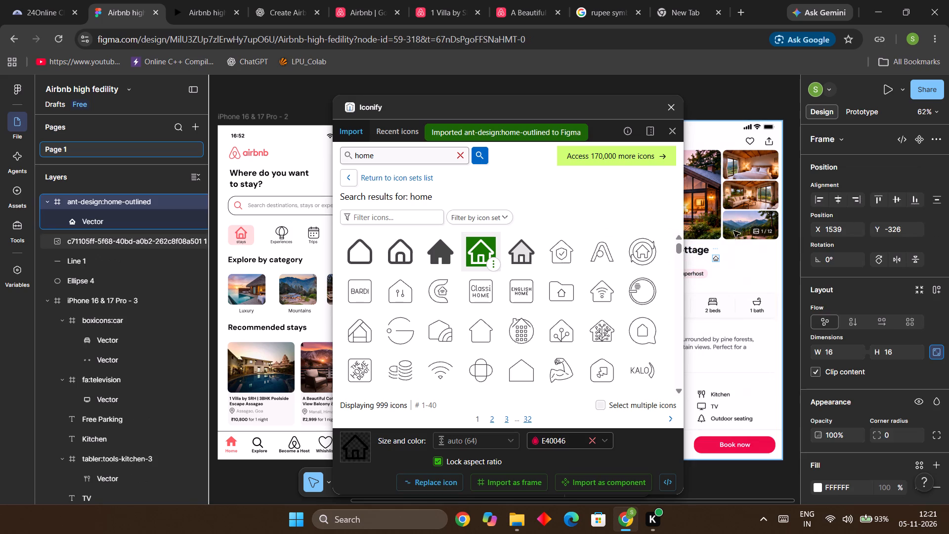
left_click(670, 110)
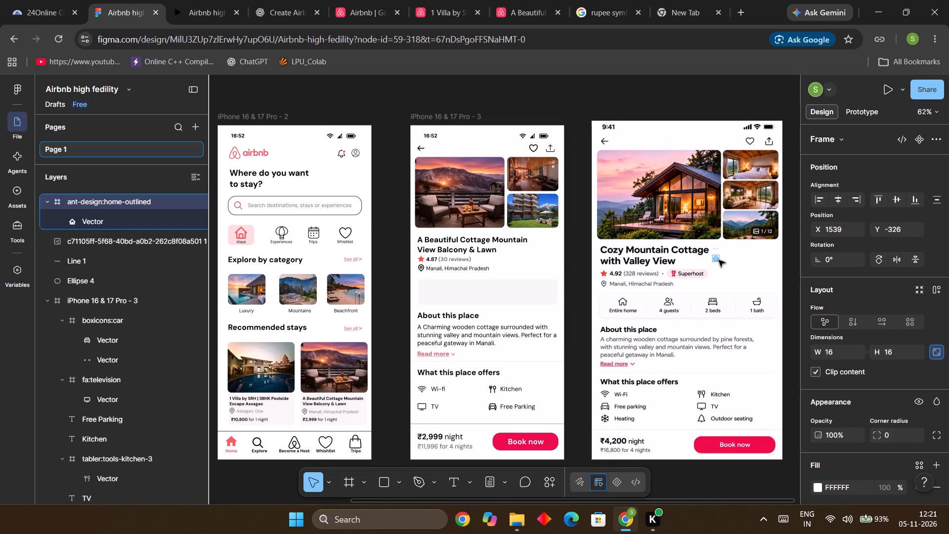
Place the home icon inside the empty grey box below the Manali location line, at X 44, Y 419.
left_click_drag(718, 260, 431, 297)
scroll(452, 322, "up", 4, "ctrl")
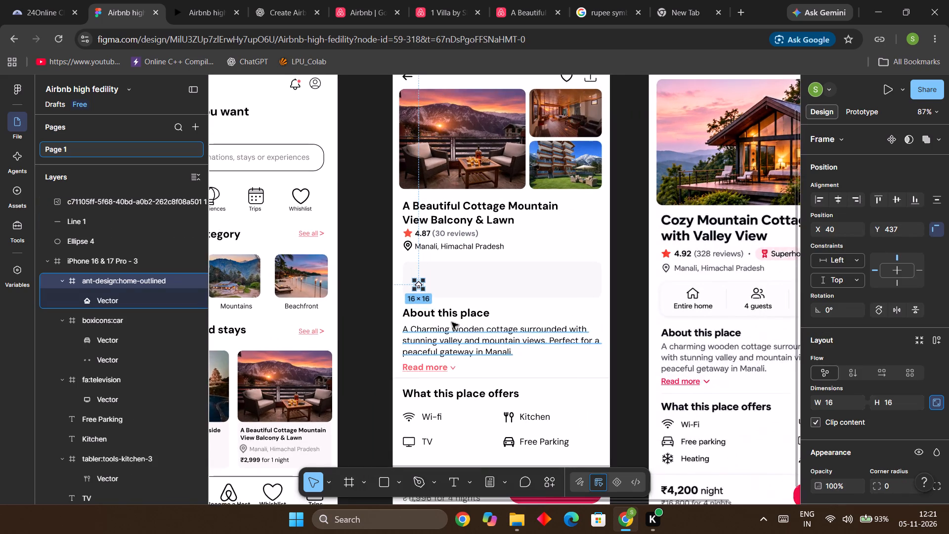
scroll(452, 322, "up", 1, "ctrl")
key("Up")
key("Up")
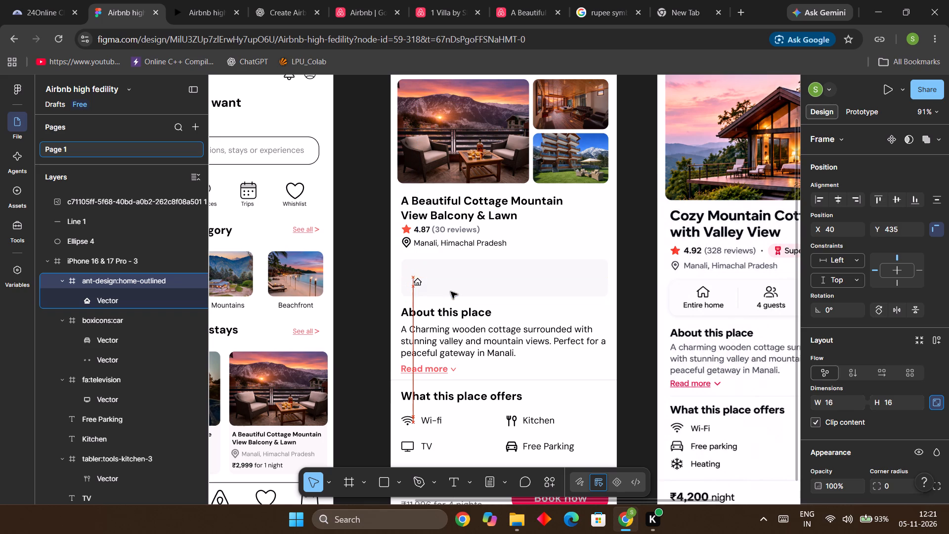
key("Up")
key("Up")
key("Up")
key("Up")
key("Up")
key("Up")
key("Up")
key("Up")
key("Up")
key("Up")
key("Up")
key("Up")
key("Up")
key("Up")
key("Up")
key("Right")
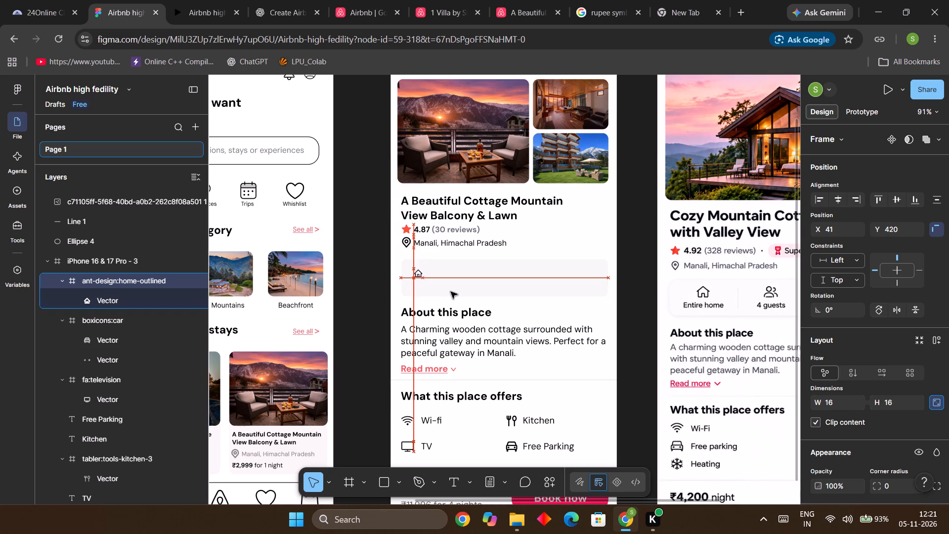
key("Right")
key("Right")
key("Right")
key("Up")
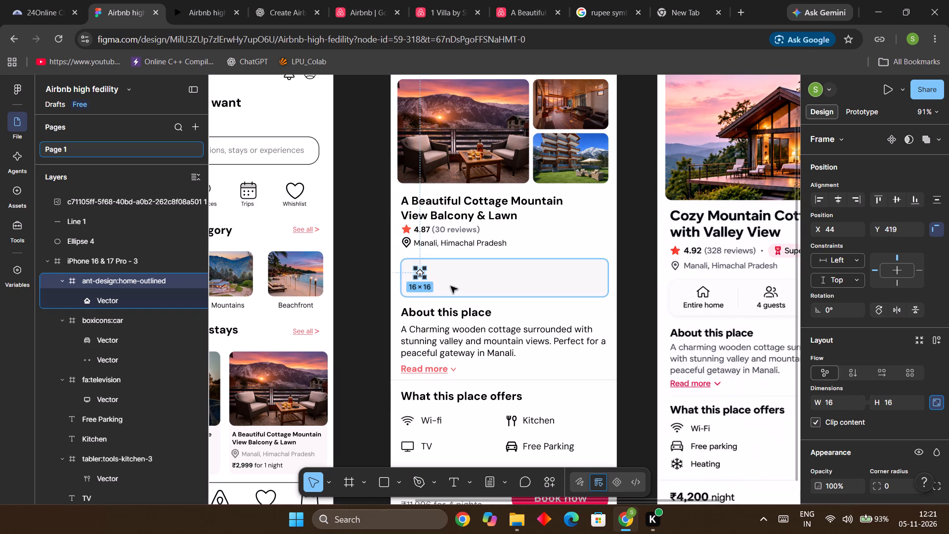
Resize the home icon to 25 × 25 with its proportions locked.
scroll(850, 401, "down", 4)
scroll(911, 383, "down", 4)
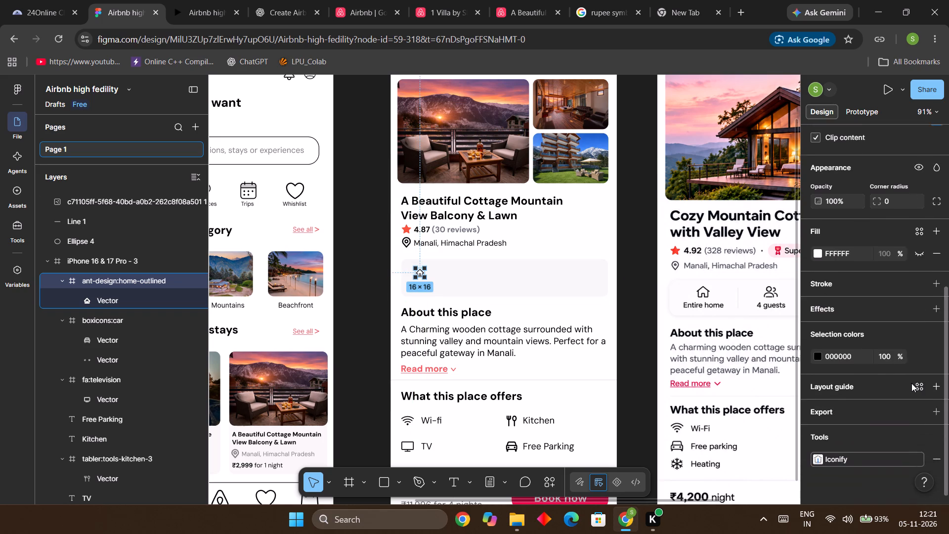
scroll(911, 358, "up", 3)
left_click(837, 298)
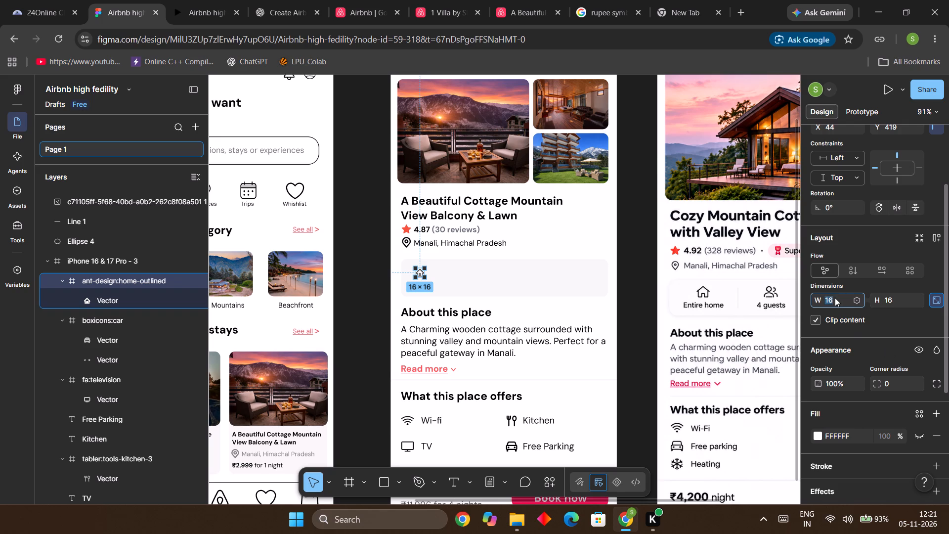
type("25")
key("Return")
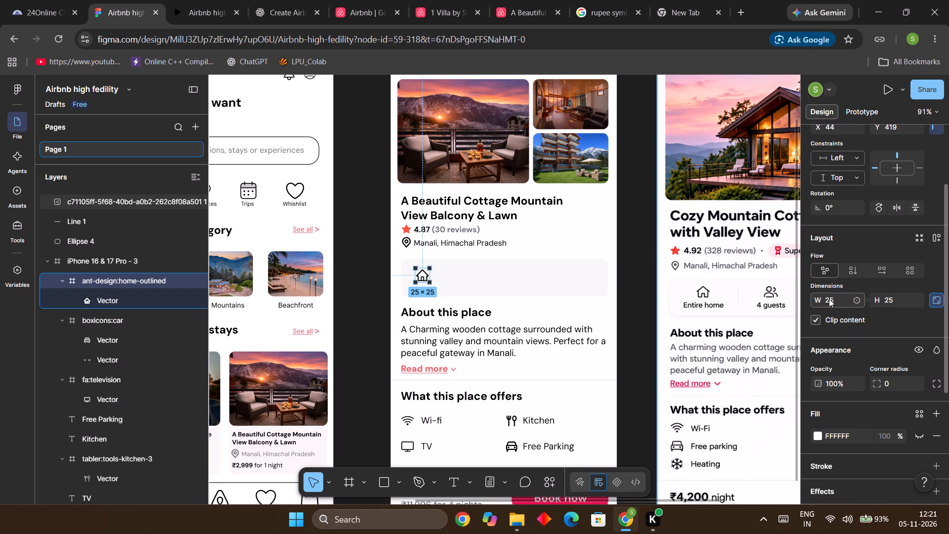
Move the home icon up 5 px within the grey box to Y 414.
left_click(534, 285)
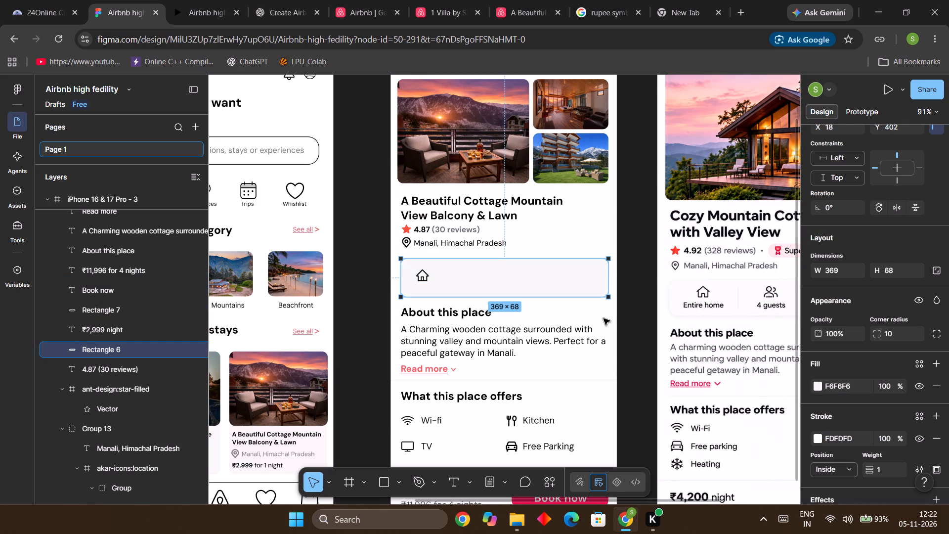
left_click(423, 275)
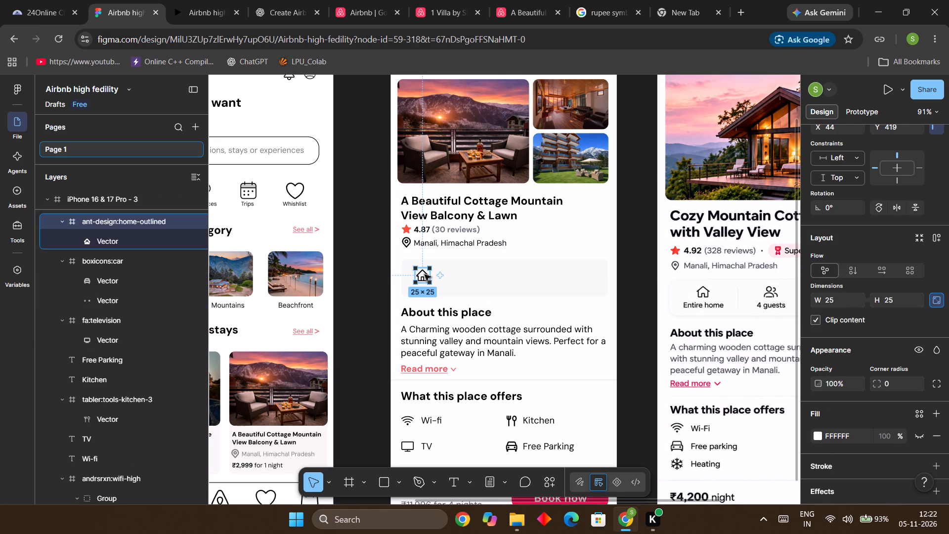
key("Up")
key("Up")
key("Up")
key("Up")
key("Up")
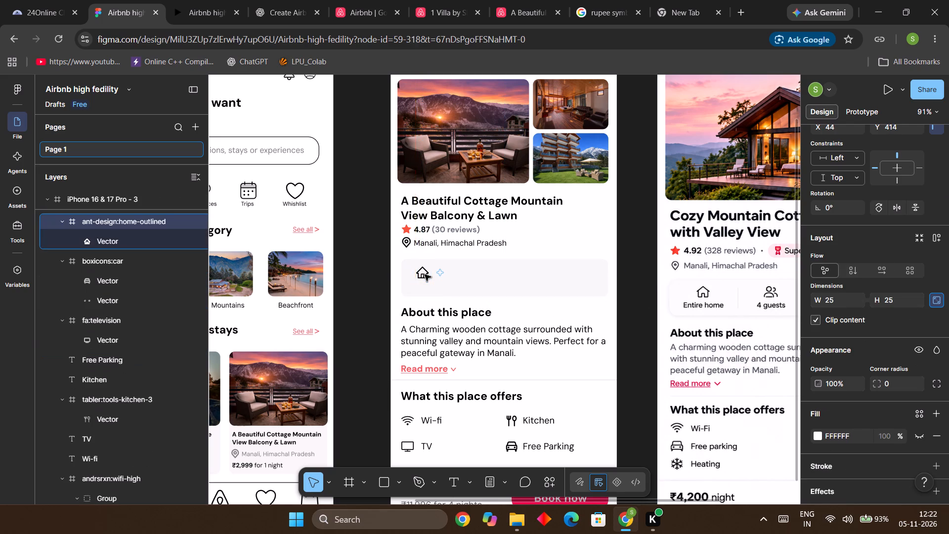
Add the text label "Entire home" below the home icon in the grey box.
left_click(639, 347)
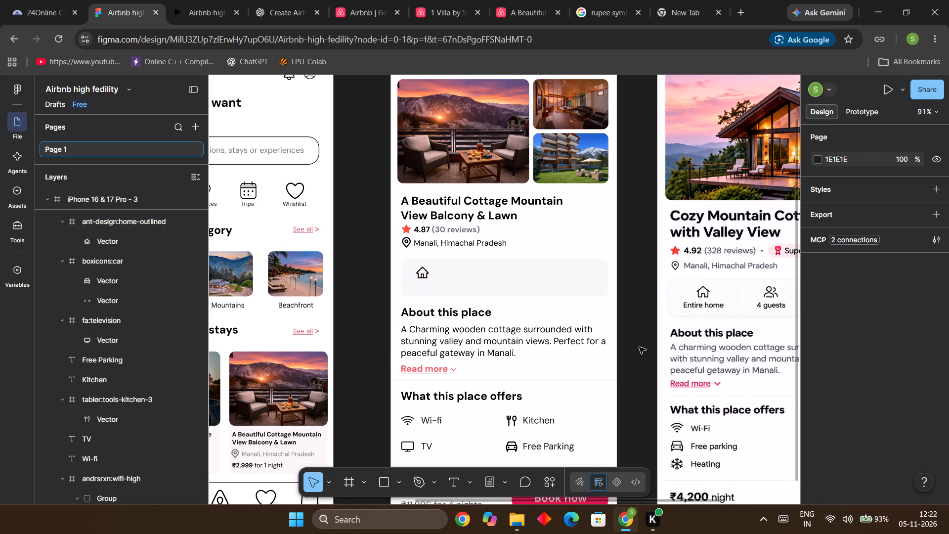
left_click(445, 484)
left_click(416, 287)
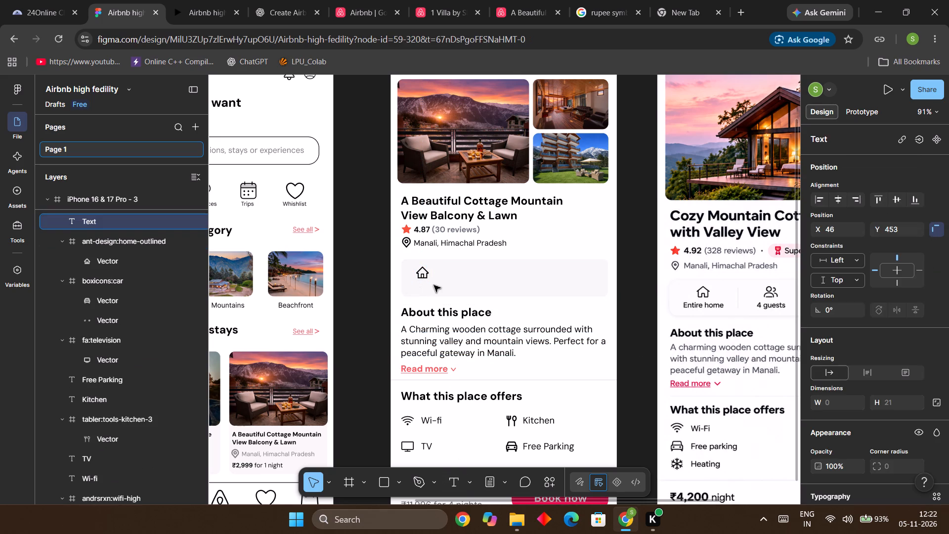
type("Entire home")
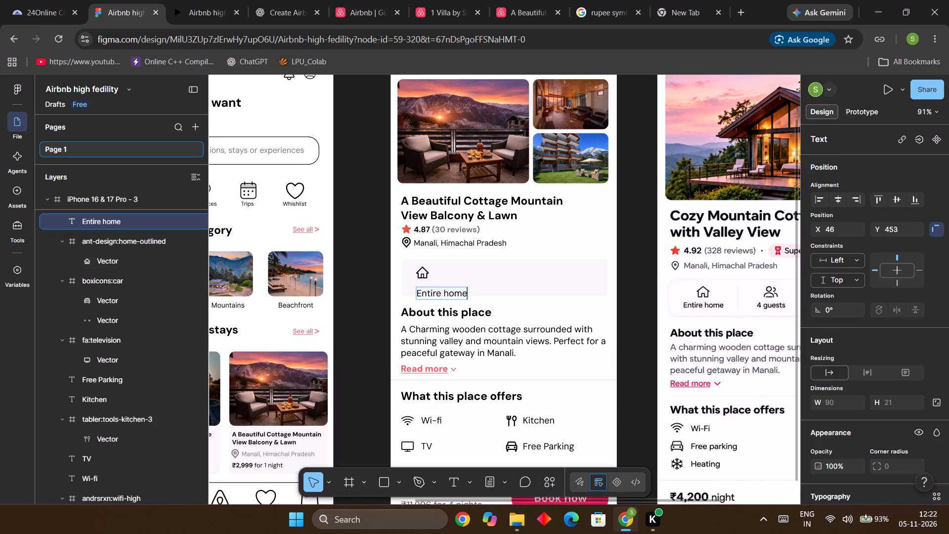
Set the font size of the whole "Entire home" label to 12.
scroll(432, 321, "down", 2)
scroll(859, 348, "down", 5)
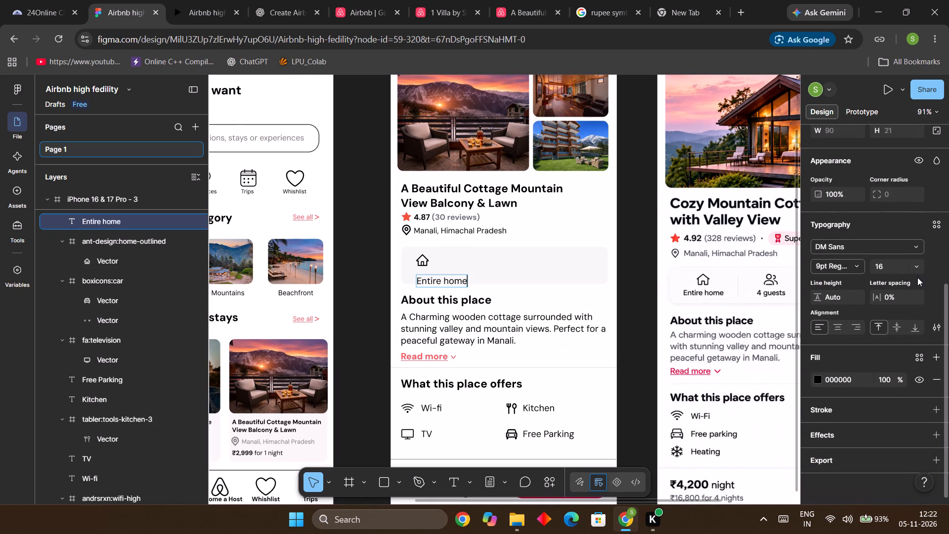
left_click(915, 268)
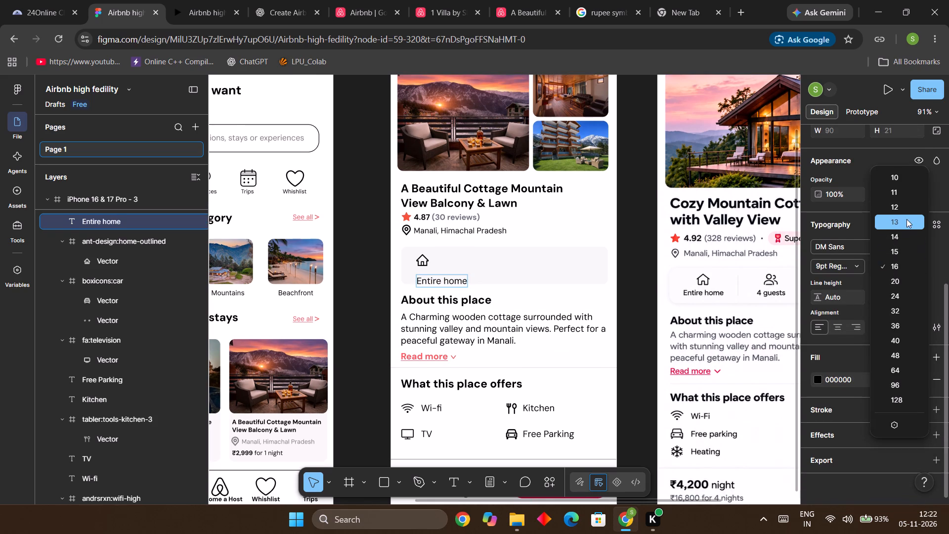
left_click(906, 210)
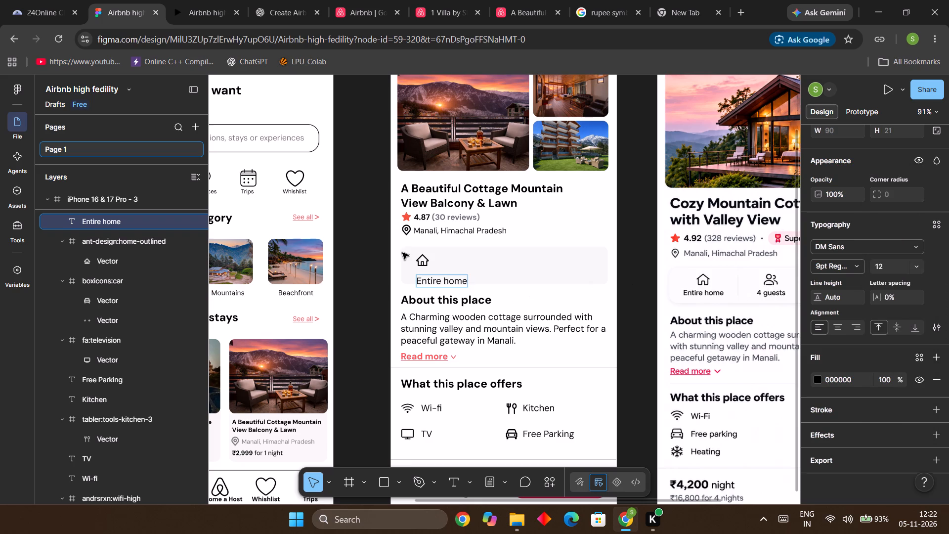
left_click(444, 277)
key("ctrl+a")
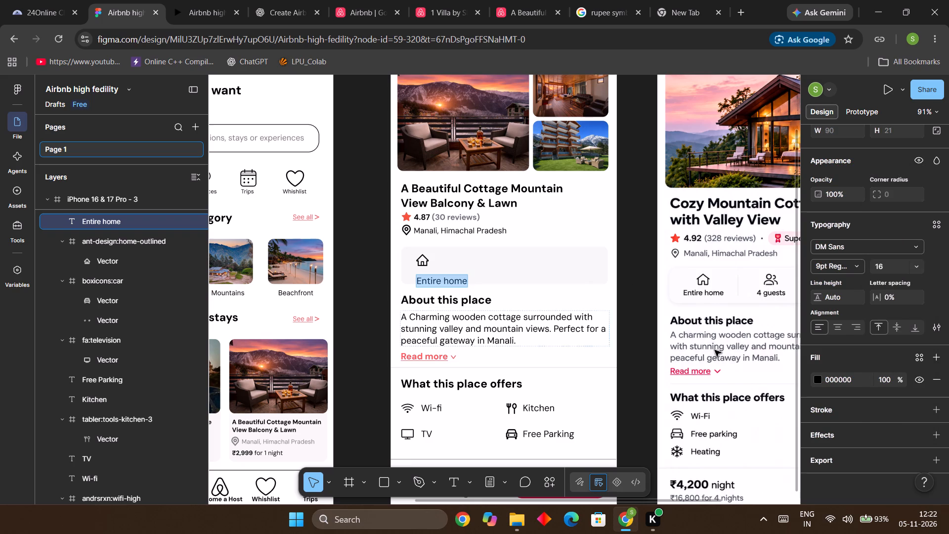
left_click(915, 264)
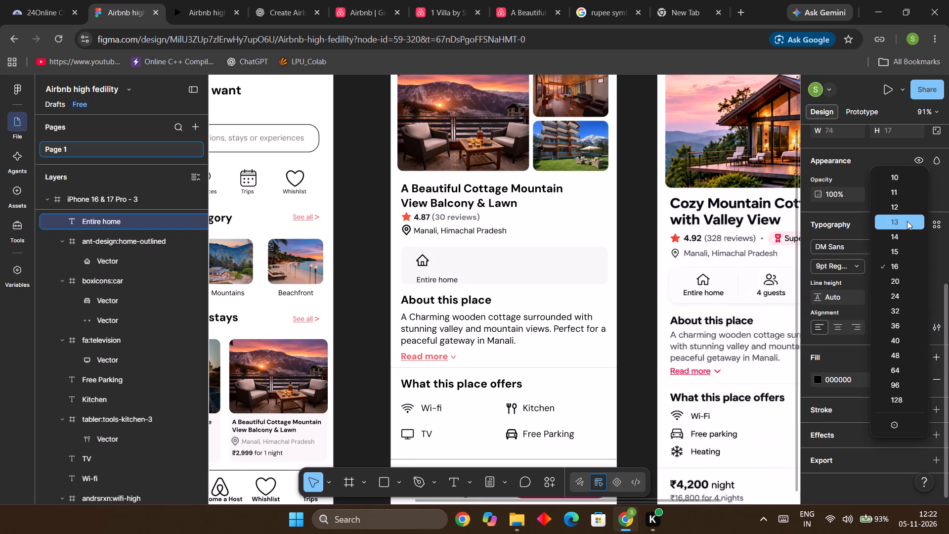
left_click(906, 209)
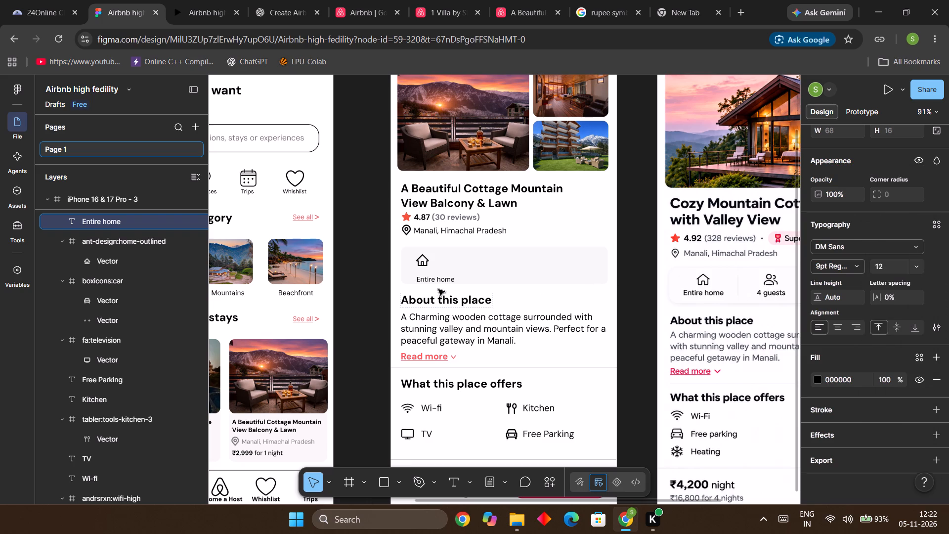
Move the "Entire home" label up 8 px and left 15 px, keeping it inside the grey box.
left_click(431, 282)
key("Up")
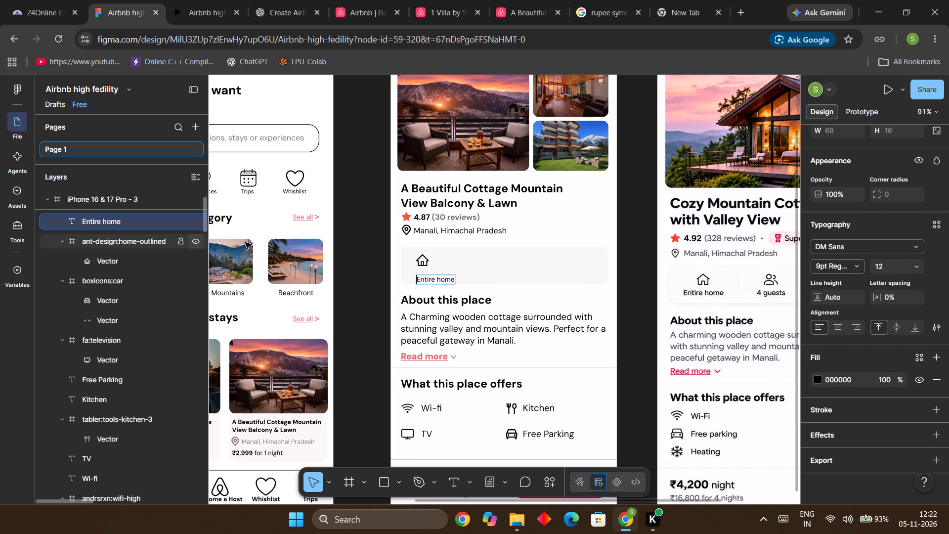
left_click(372, 277)
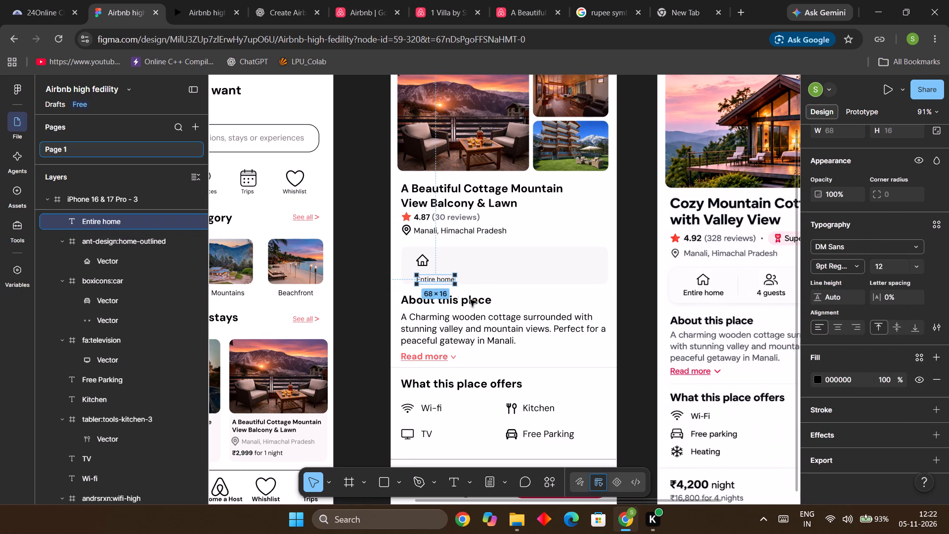
key("Up")
key("Up")
key("Up")
key("Up")
key("Up")
key("Up")
key("Up")
key("Up")
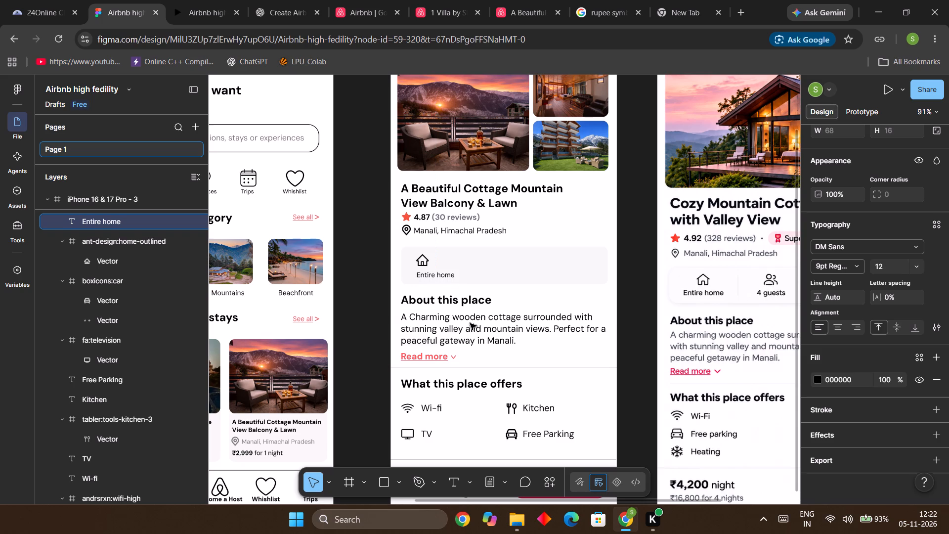
key("Left")
key("Left")
key("Left")
key("Left")
key("Left")
key("Left")
key("Left")
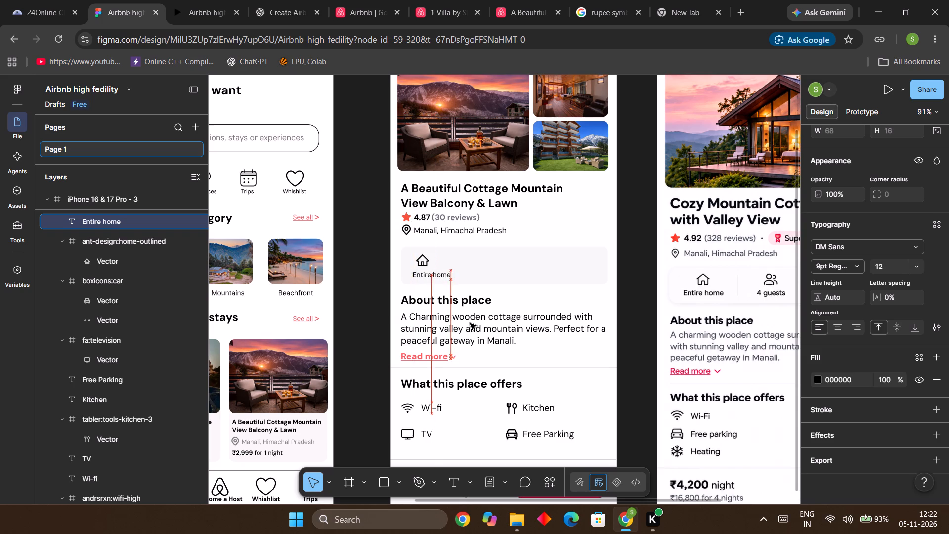
key("Left")
key("Left")
key("Left")
key("Left")
key("Left")
key("Left")
key("Left")
key("Left")
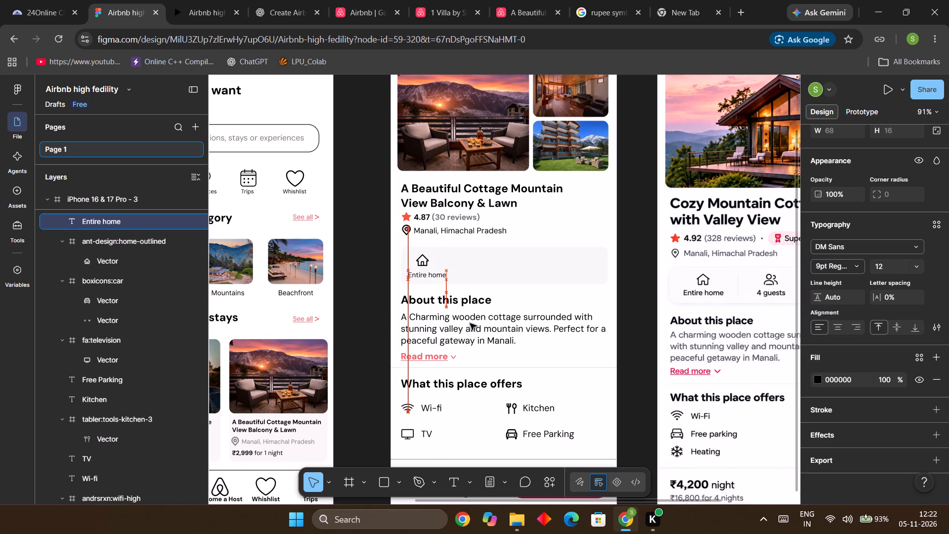
Shift the home icon 9 px to the right overall to centre it above the "Entire home" label, trying several offsets.
left_click(431, 262)
key("Right")
key("Right")
key("Right")
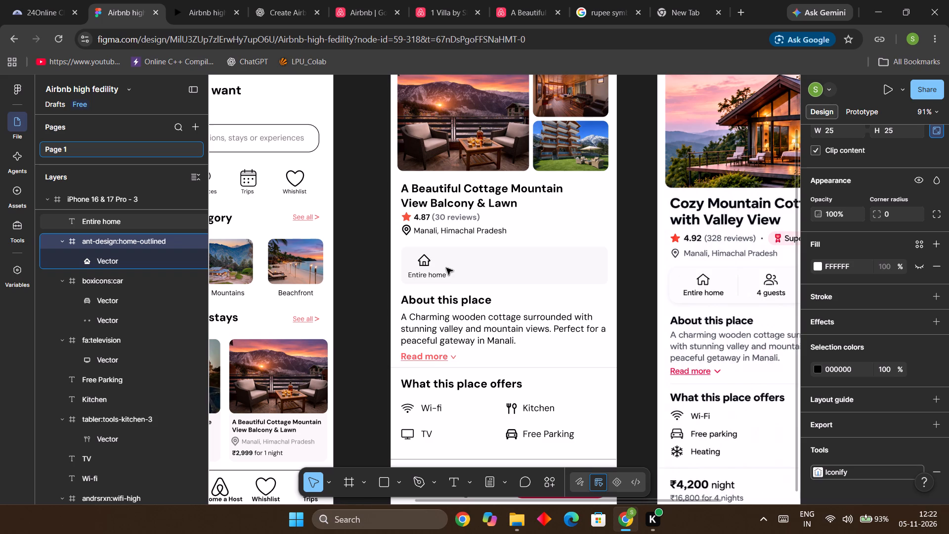
key("Right")
key("Right")
key("Right")
key("Right")
key("Right")
key("Right")
key("Right")
key("Right")
key("Right")
key("Right")
key("Right")
key("Left")
key("Left")
key("Left")
key("Left")
scroll(446, 268, "up", 11, "ctrl")
key("Right")
key("Right")
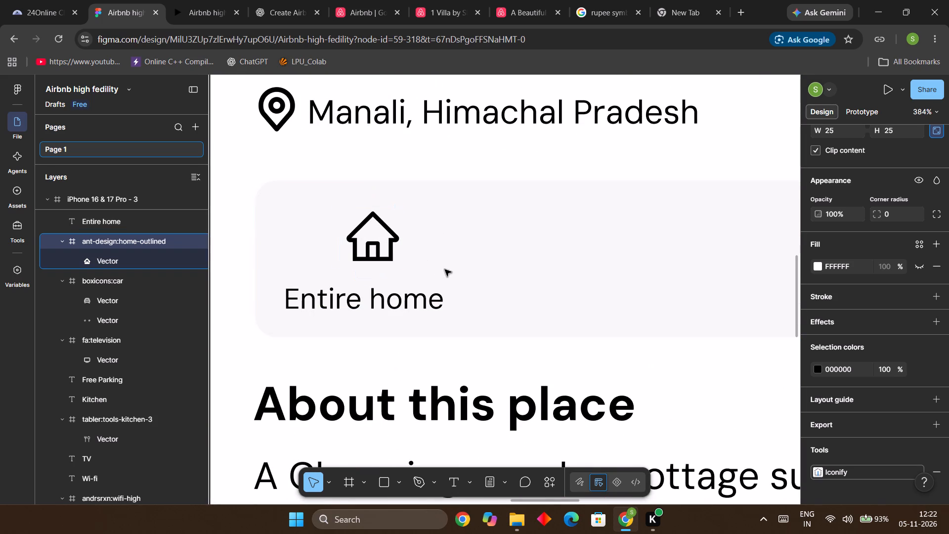
key("Right")
key("Right")
key("Right")
key("Right")
key("Left")
key("Left")
key("Left")
key("Left")
key("Left")
key("Left")
key("Left")
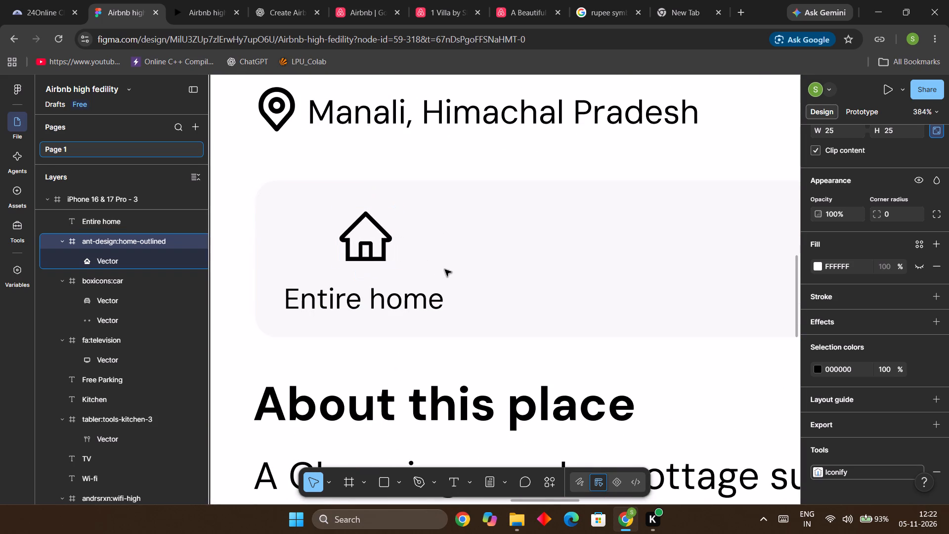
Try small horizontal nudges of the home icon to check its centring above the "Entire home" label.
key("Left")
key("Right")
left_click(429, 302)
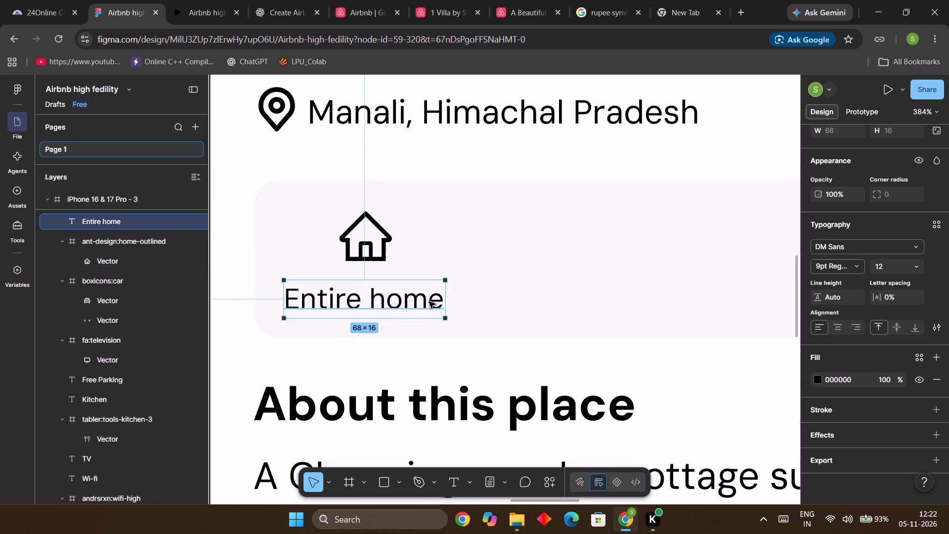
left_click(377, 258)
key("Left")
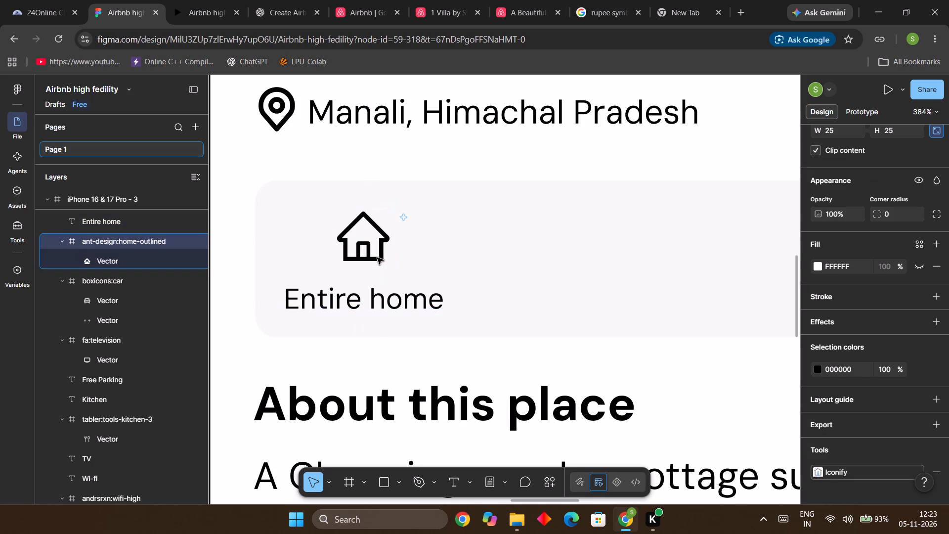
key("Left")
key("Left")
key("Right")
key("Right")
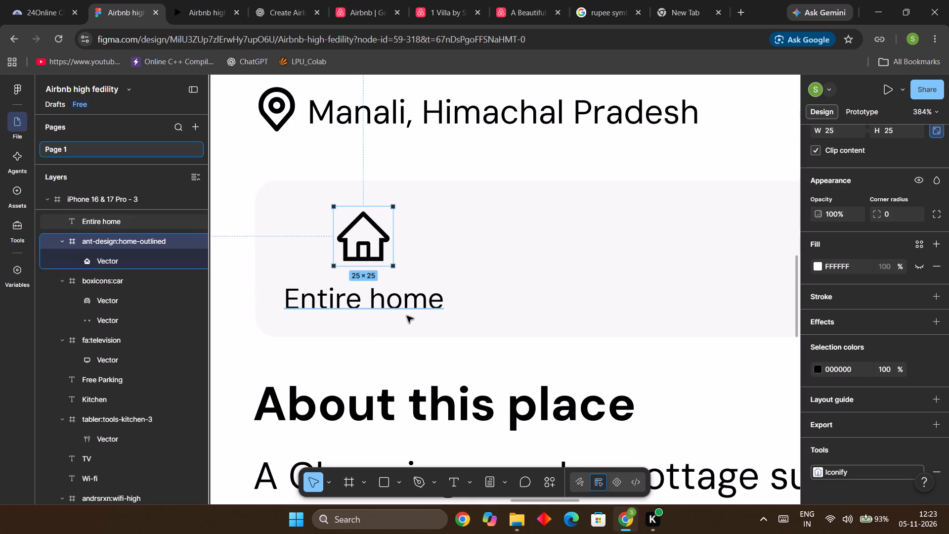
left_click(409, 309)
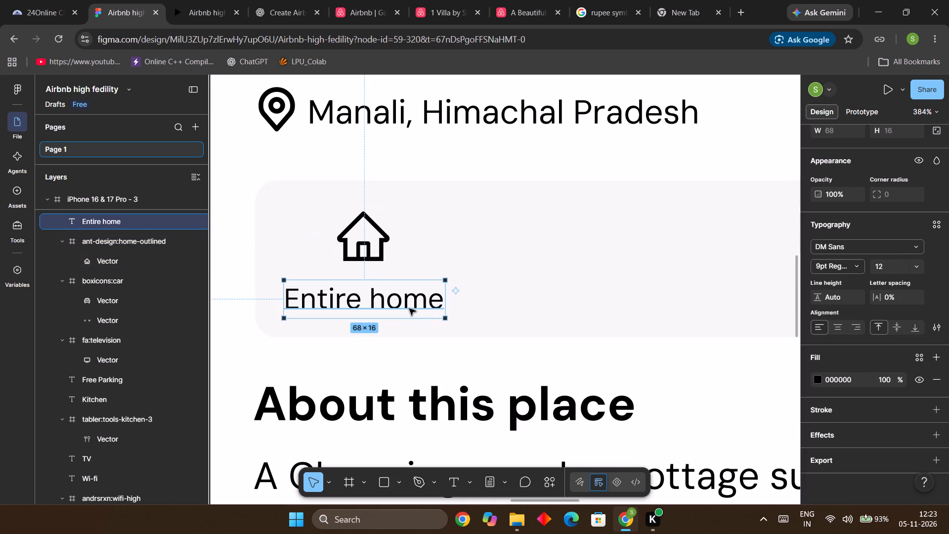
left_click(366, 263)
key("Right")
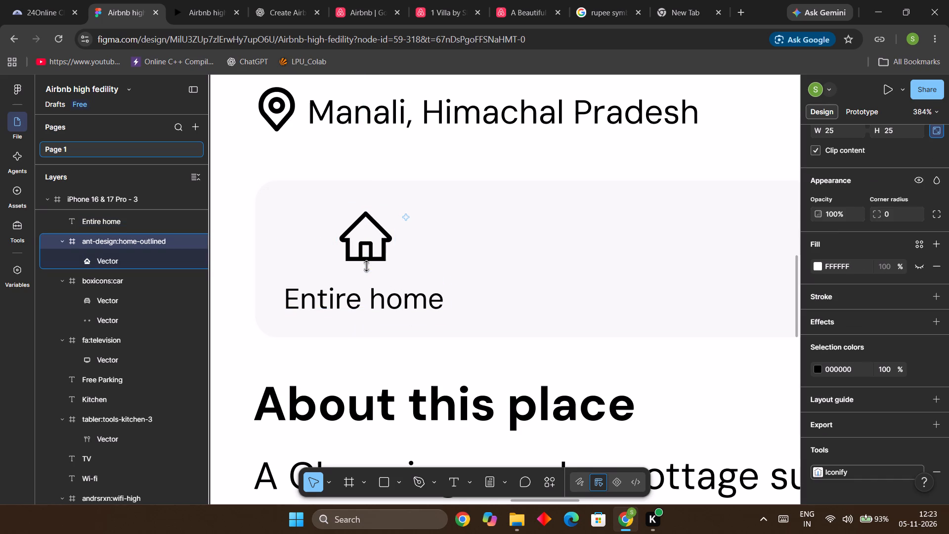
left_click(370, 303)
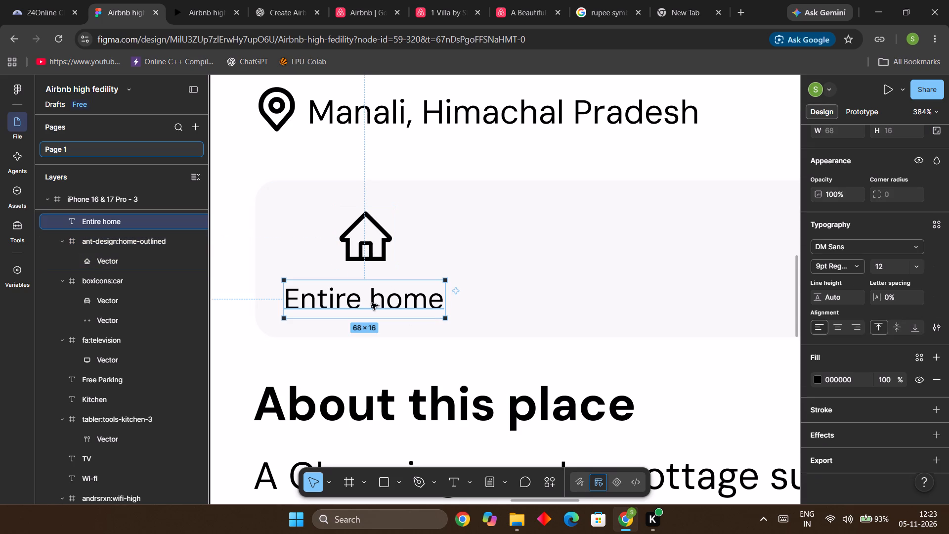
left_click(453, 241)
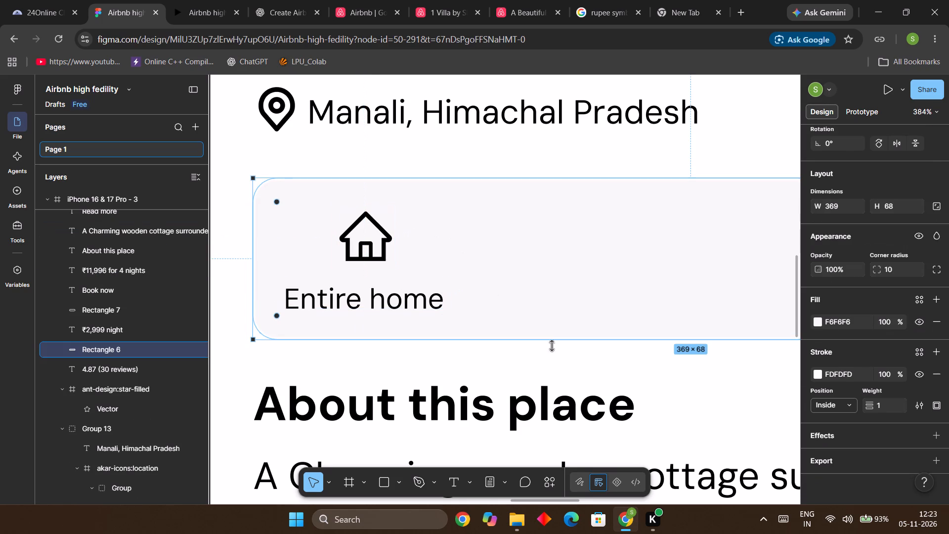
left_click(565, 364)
Duplicate the "Entire home" label and place the copy beside it in the grey box at X 119, Y 445.
scroll(566, 368, "down", 14, "ctrl")
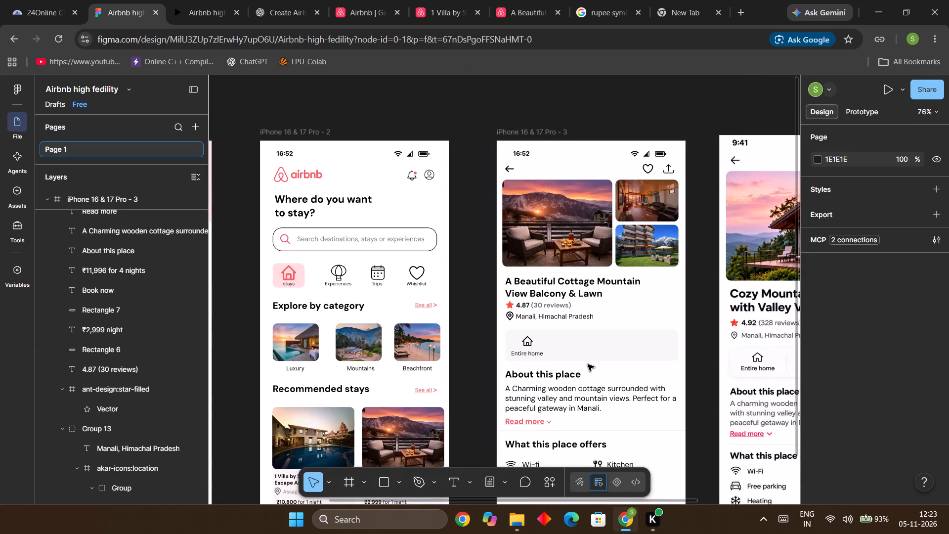
key("Right")
key("Right")
key("Right")
key("Right")
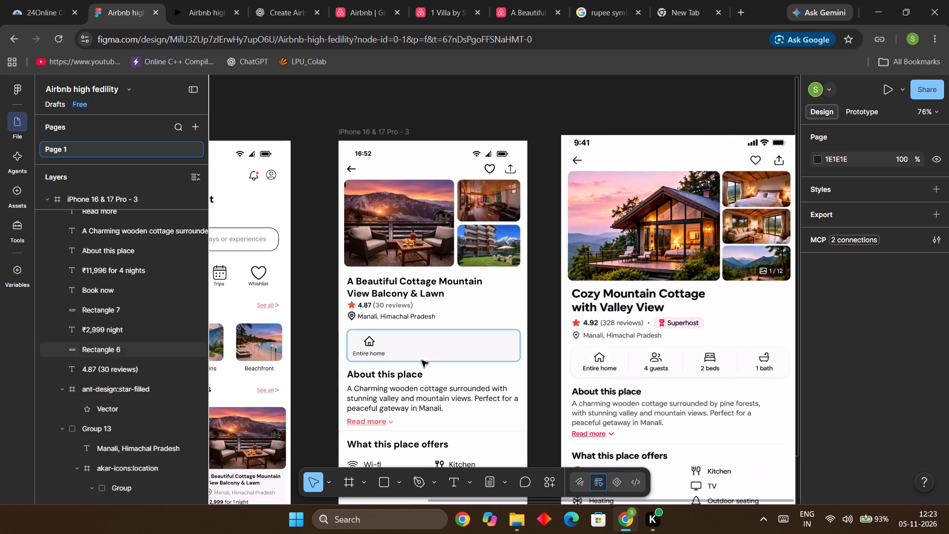
left_click(380, 355)
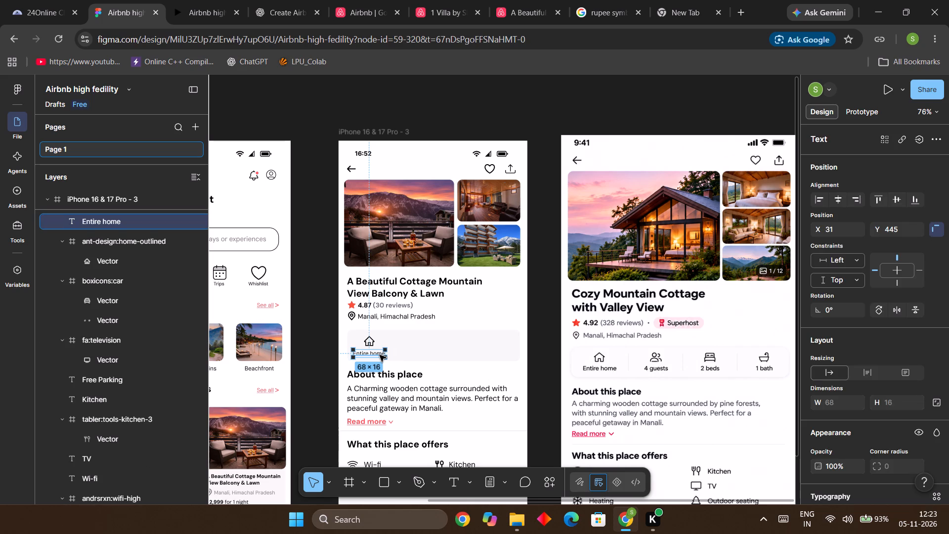
key("ctrl+d")
key("Right")
key("Right")
key("Right")
key("Right")
key("Right")
key("Right")
key("Right")
key("Right")
key("Right")
key("Right")
key("Right")
key("Right")
key("Right")
key("Right")
key("Right")
key("Right")
key("Right")
key("Right")
key("Right")
key("Right")
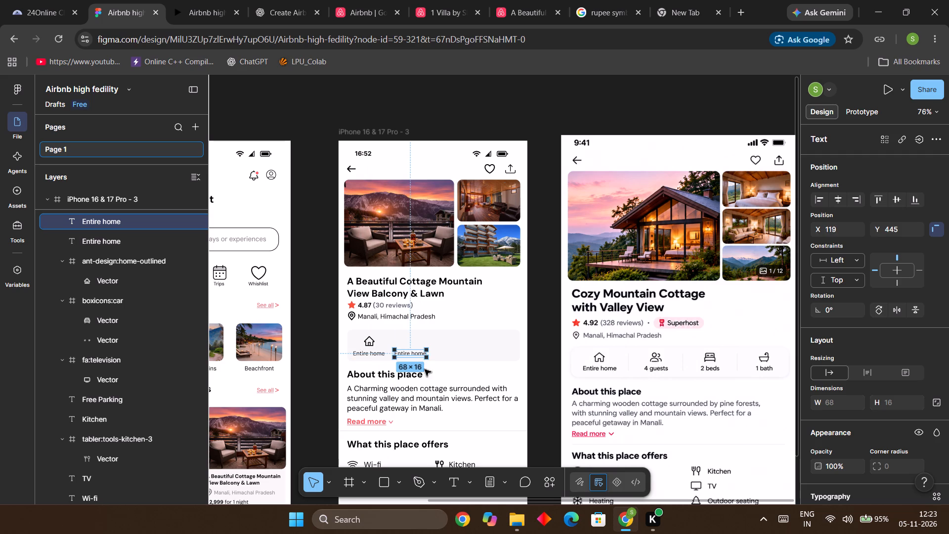
Change the text of the duplicated label to "4 guests".
double_click(410, 355)
key("4")
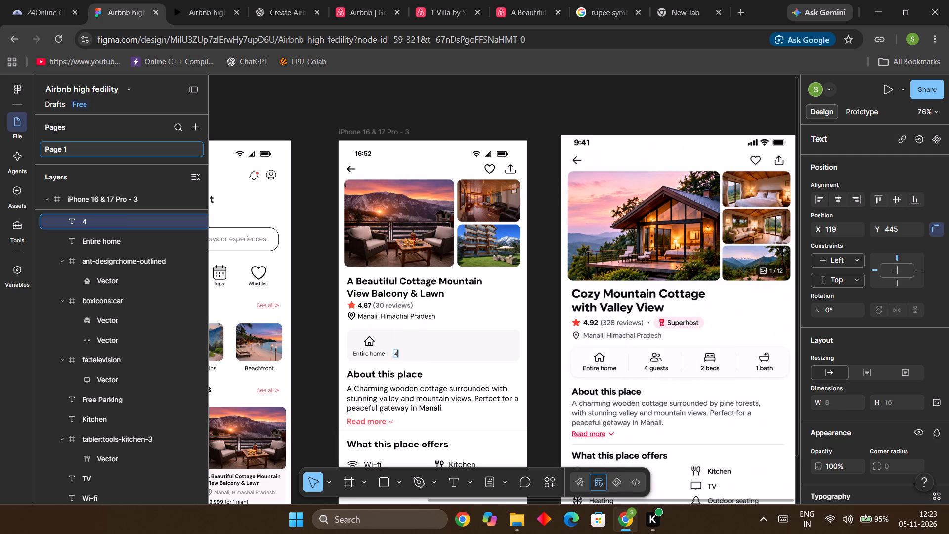
key("space")
type("guests")
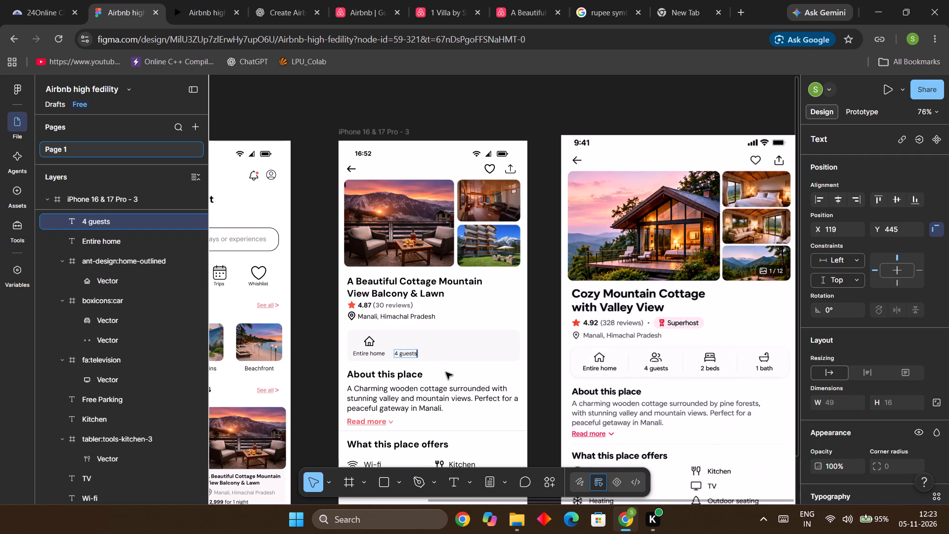
left_click(446, 372)
left_click(455, 375)
Duplicate the "4 guests" label, place the copy at about X 221 in the same row, and change its text to "2 beds".
left_click(409, 352)
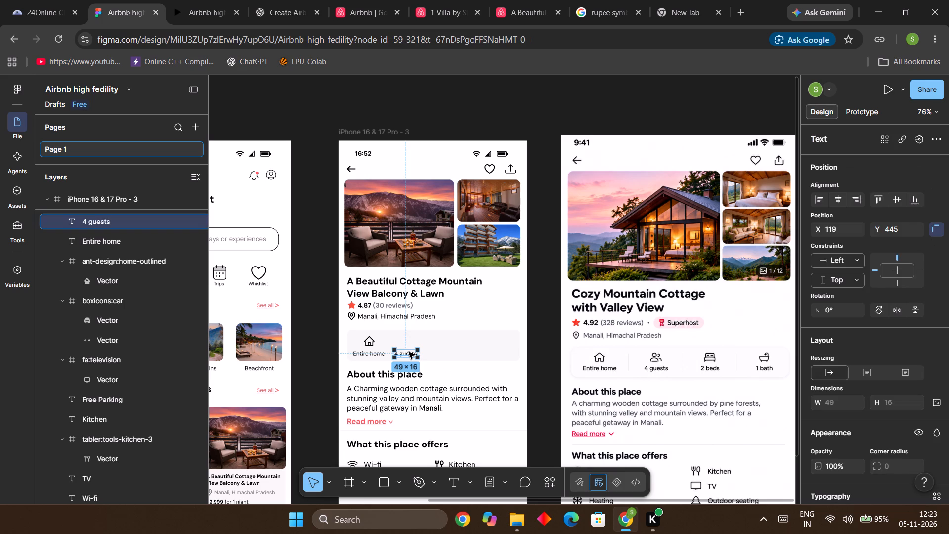
key("ctrl+d")
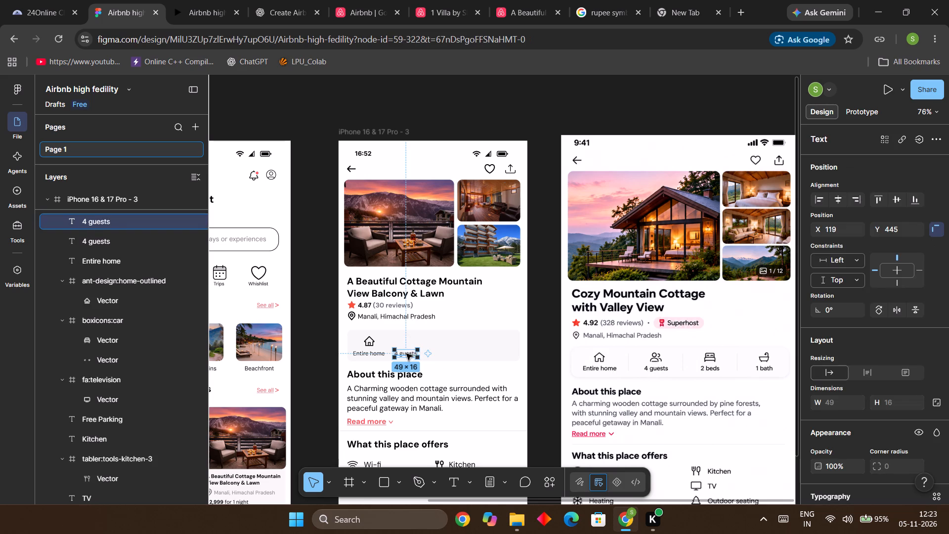
left_click_drag(406, 354, 453, 354)
double_click(453, 354)
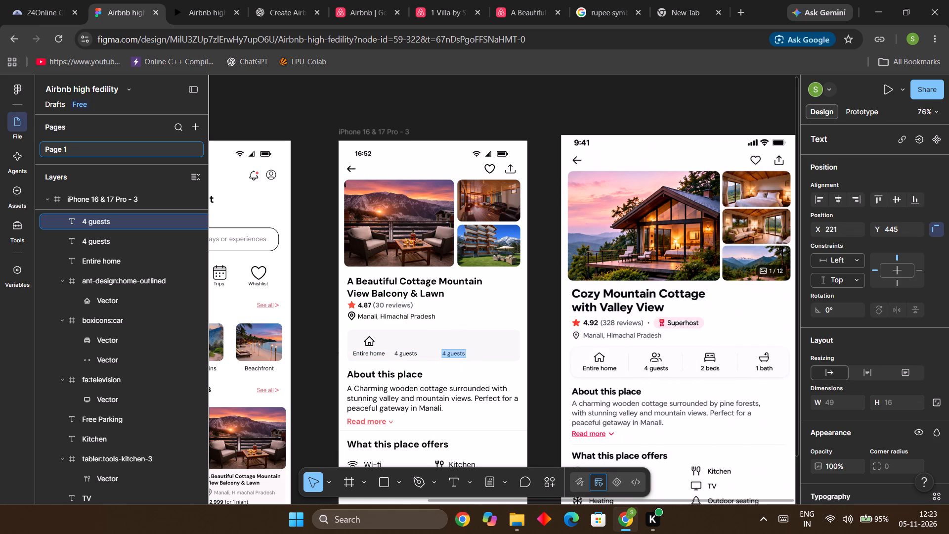
key("2")
key("space")
type("beds")
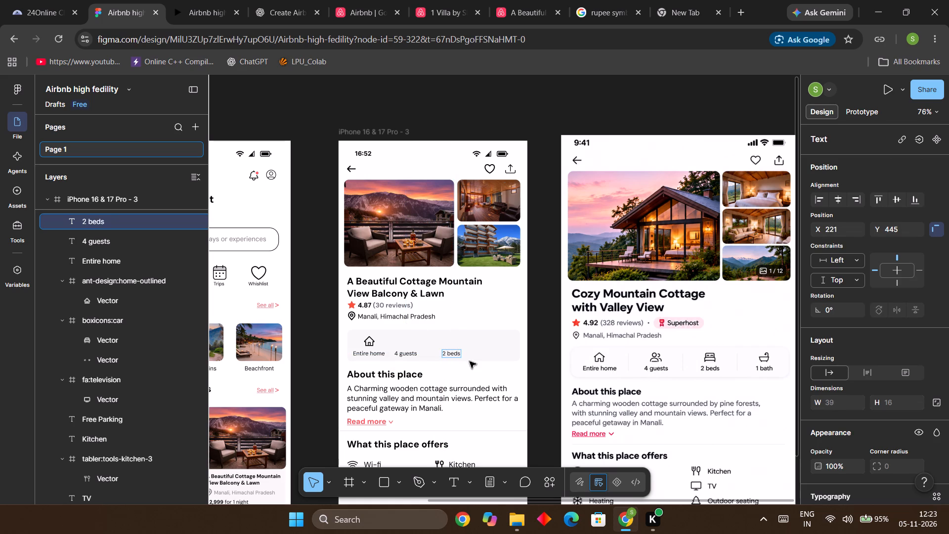
left_click(475, 371)
left_click(481, 374)
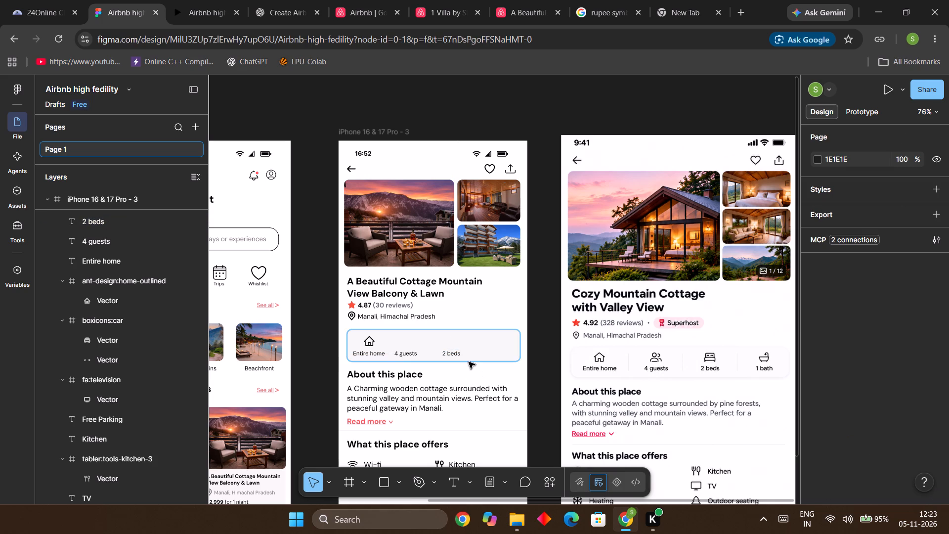
Duplicate the "2 beds" label, place the copy at about X 329 in the same row, and change its text to "2 bath".
left_click(452, 356)
key("ctrl+d")
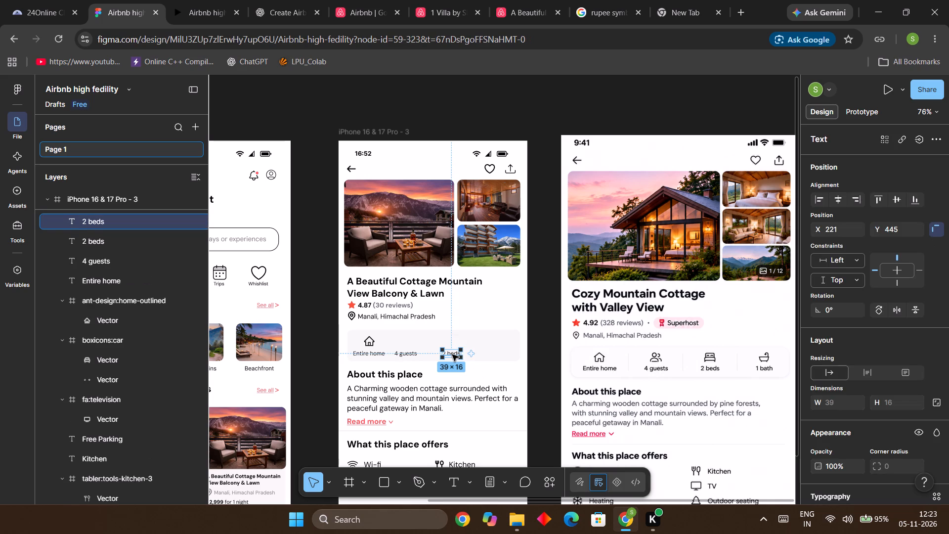
left_click_drag(452, 355, 504, 355)
double_click(504, 355)
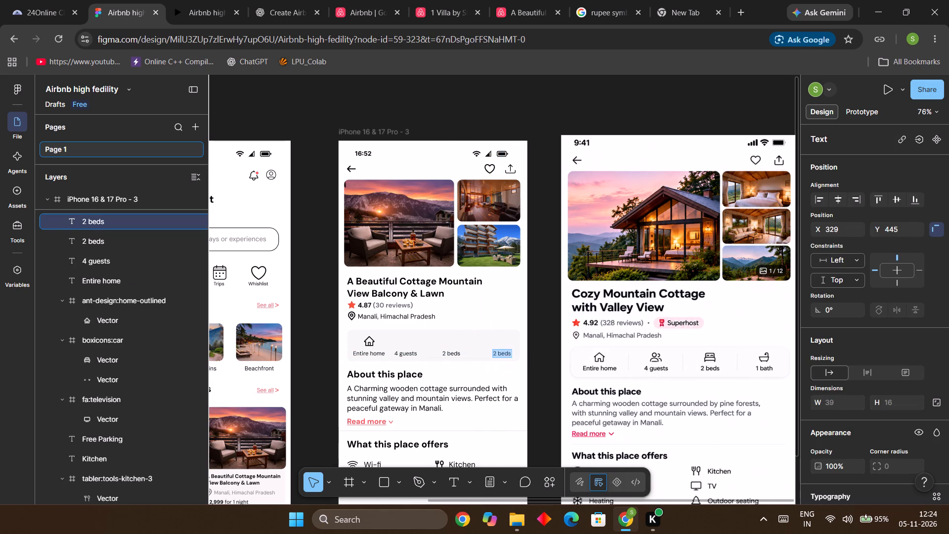
left_click(508, 359)
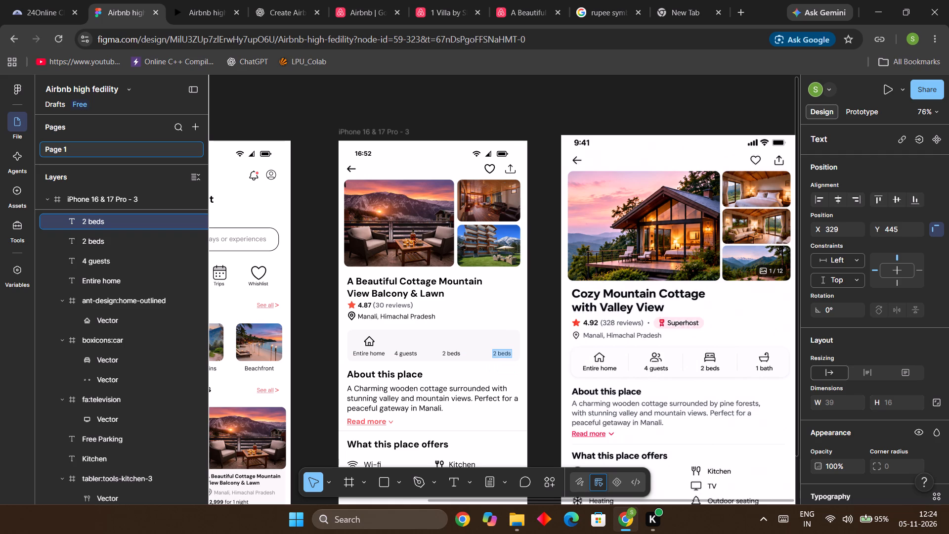
left_click(510, 357)
key("BackSpace")
key("BackSpace")
key("BackSpace")
type("ath")
left_click(484, 378)
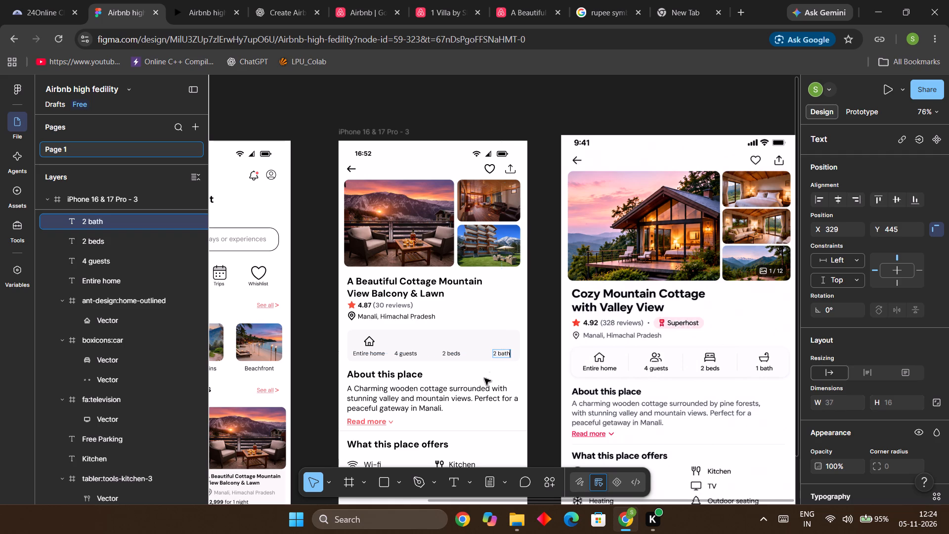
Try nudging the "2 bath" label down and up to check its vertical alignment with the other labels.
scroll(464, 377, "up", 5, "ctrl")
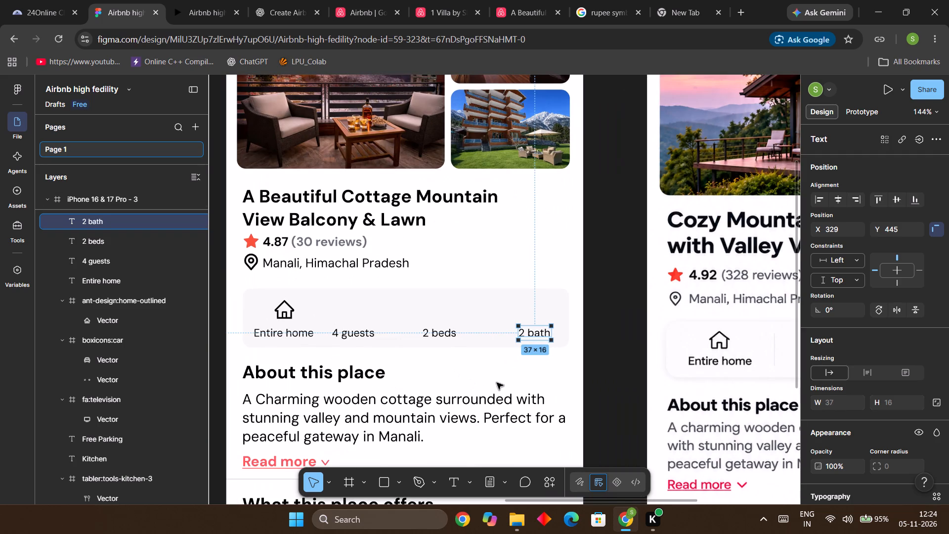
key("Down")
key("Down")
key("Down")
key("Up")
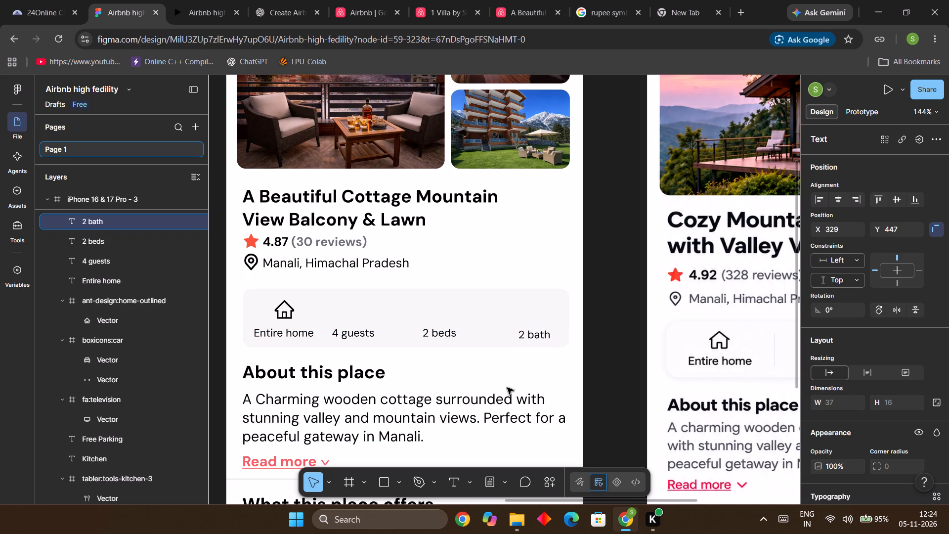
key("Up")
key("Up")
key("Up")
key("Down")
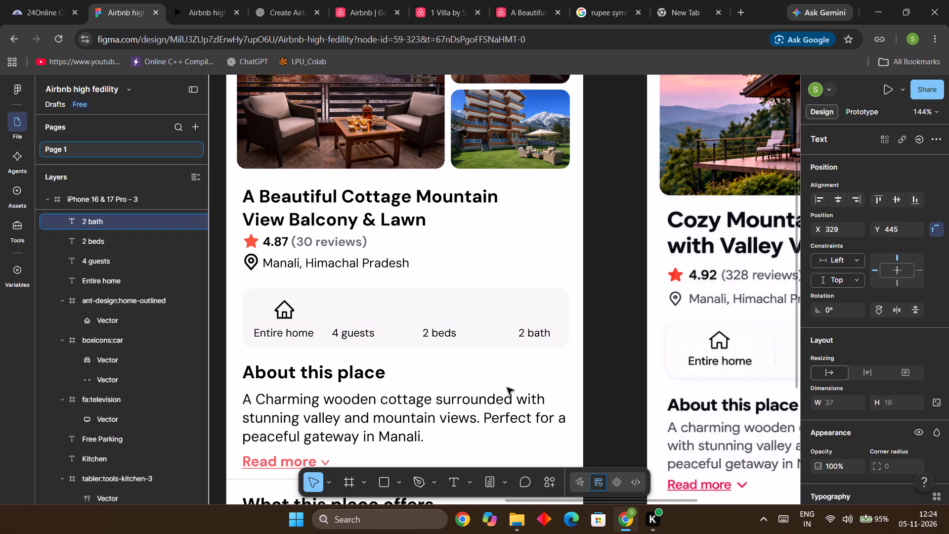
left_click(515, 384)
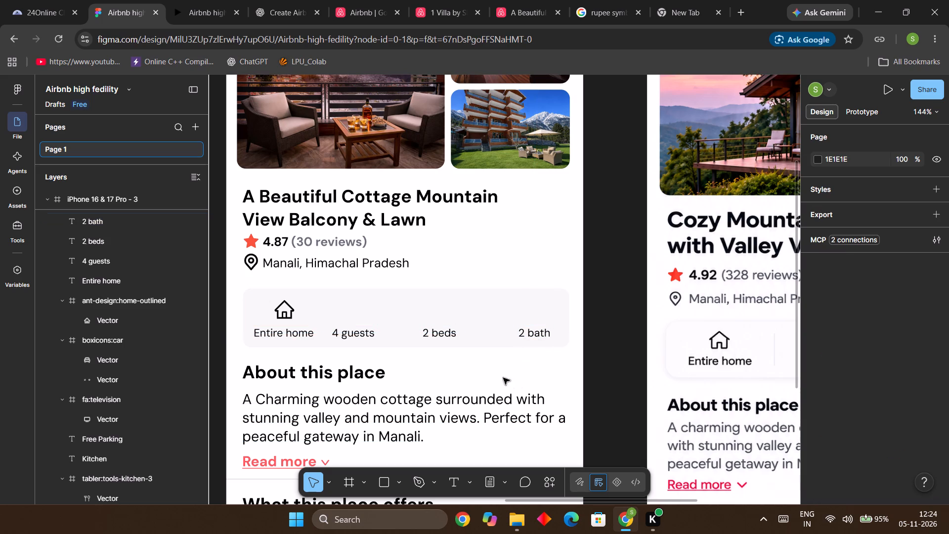
Shift the "4 guests" label slightly right along its row, between "Entire home" and "2 beds".
left_click_drag(356, 337, 371, 336)
Move the "2 bath" label closer to "2 beds" along the same row, to X 295, Y 445.
left_click_drag(533, 334, 532, 333)
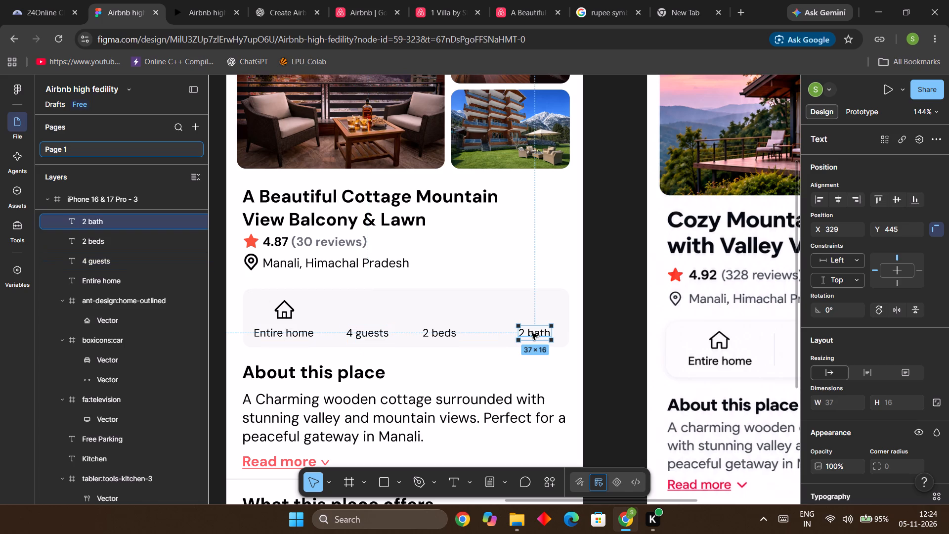
left_click_drag(532, 333, 517, 333)
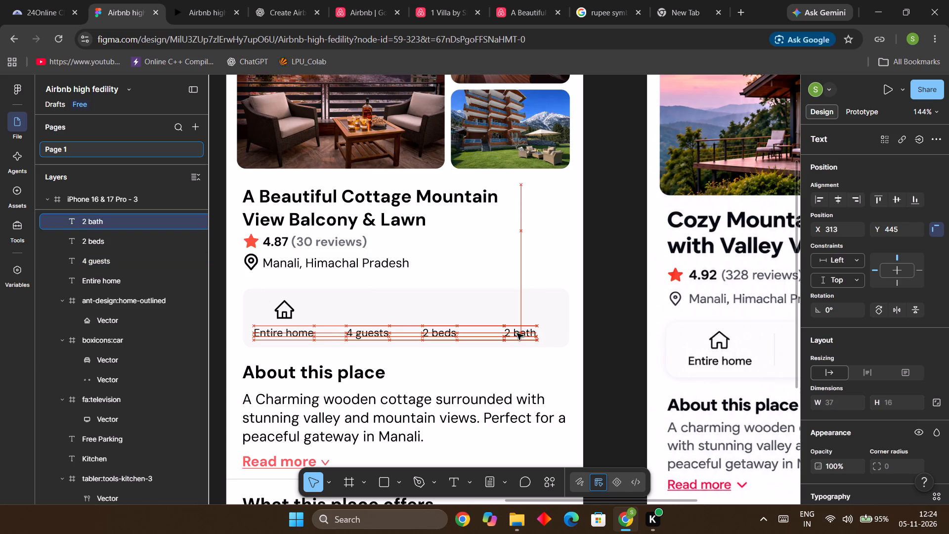
left_click_drag(517, 333, 513, 333)
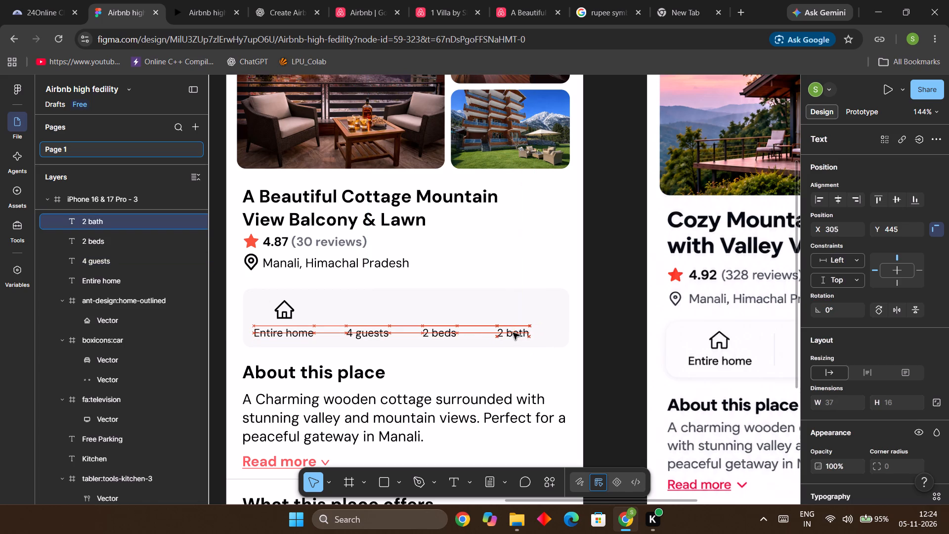
left_click_drag(513, 333, 513, 330)
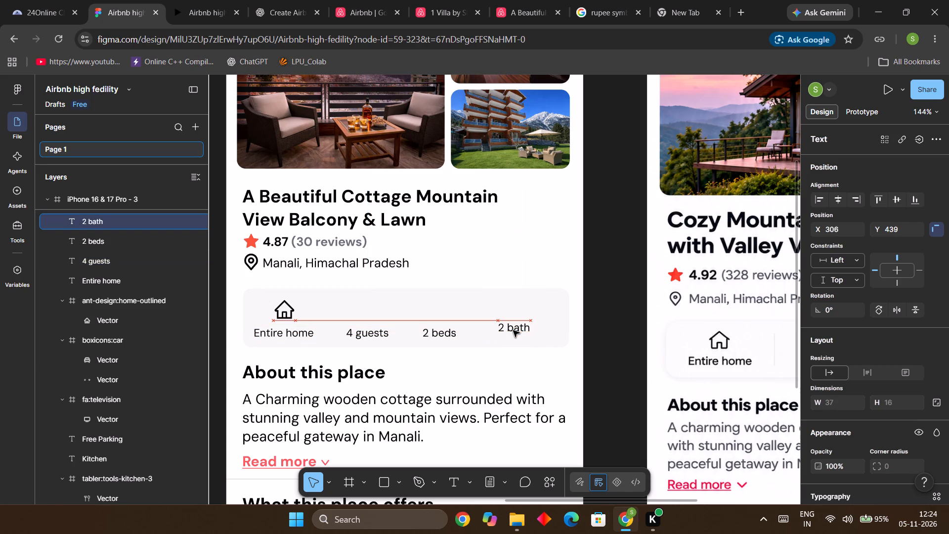
left_click_drag(513, 330, 503, 333)
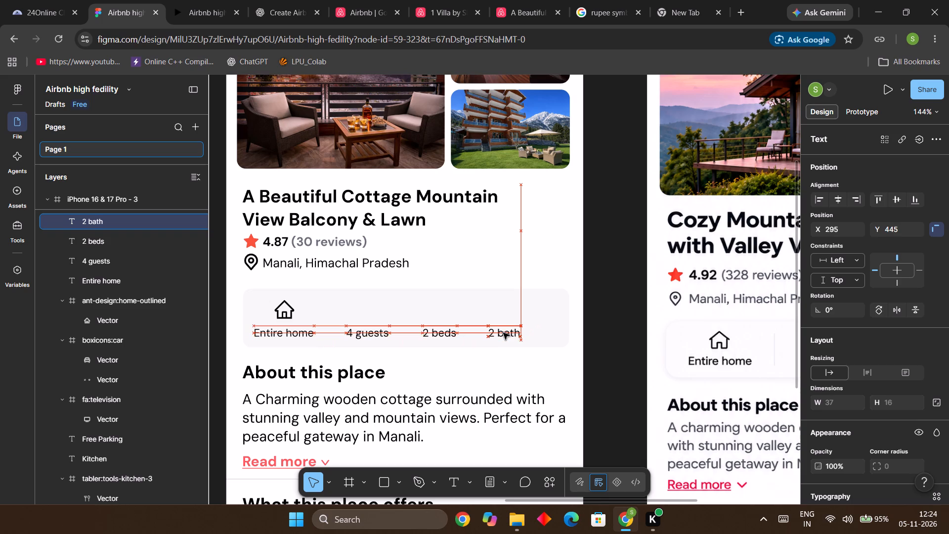
left_click_drag(503, 333, 503, 333)
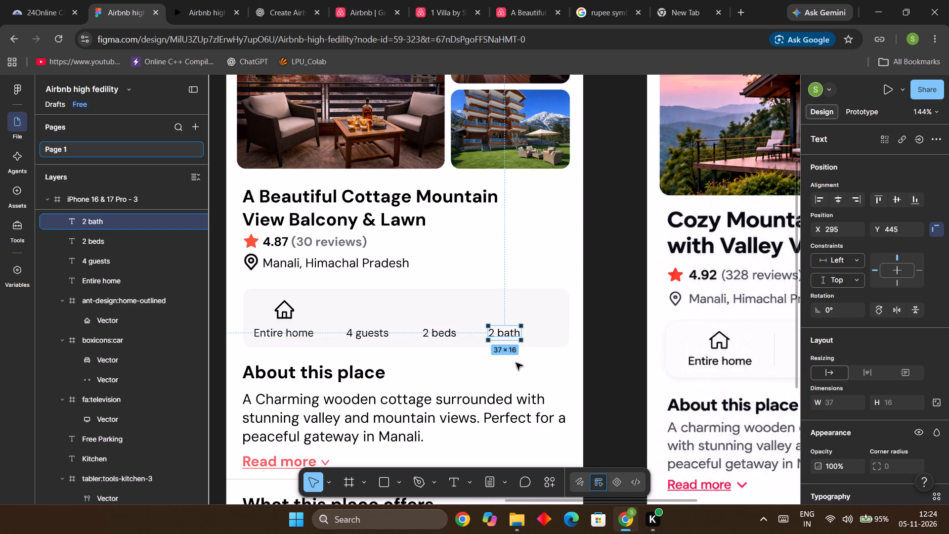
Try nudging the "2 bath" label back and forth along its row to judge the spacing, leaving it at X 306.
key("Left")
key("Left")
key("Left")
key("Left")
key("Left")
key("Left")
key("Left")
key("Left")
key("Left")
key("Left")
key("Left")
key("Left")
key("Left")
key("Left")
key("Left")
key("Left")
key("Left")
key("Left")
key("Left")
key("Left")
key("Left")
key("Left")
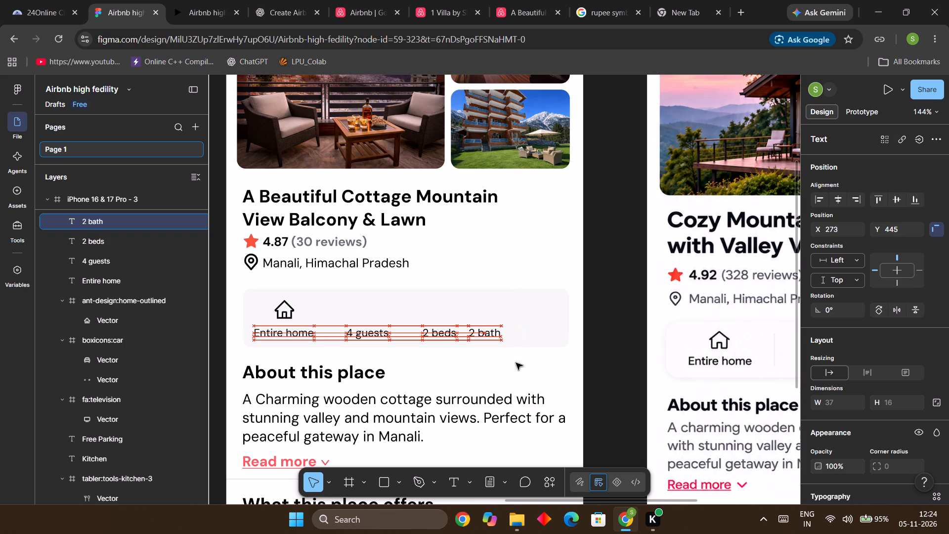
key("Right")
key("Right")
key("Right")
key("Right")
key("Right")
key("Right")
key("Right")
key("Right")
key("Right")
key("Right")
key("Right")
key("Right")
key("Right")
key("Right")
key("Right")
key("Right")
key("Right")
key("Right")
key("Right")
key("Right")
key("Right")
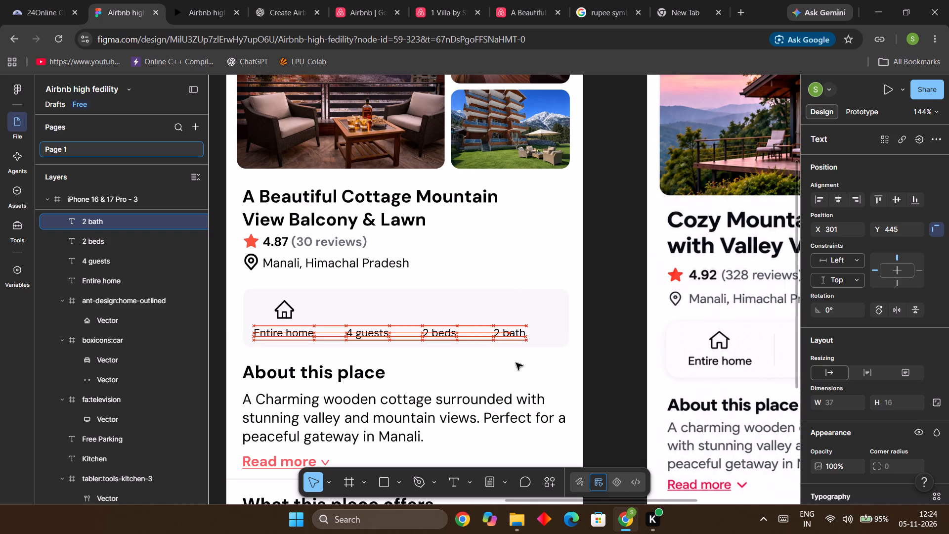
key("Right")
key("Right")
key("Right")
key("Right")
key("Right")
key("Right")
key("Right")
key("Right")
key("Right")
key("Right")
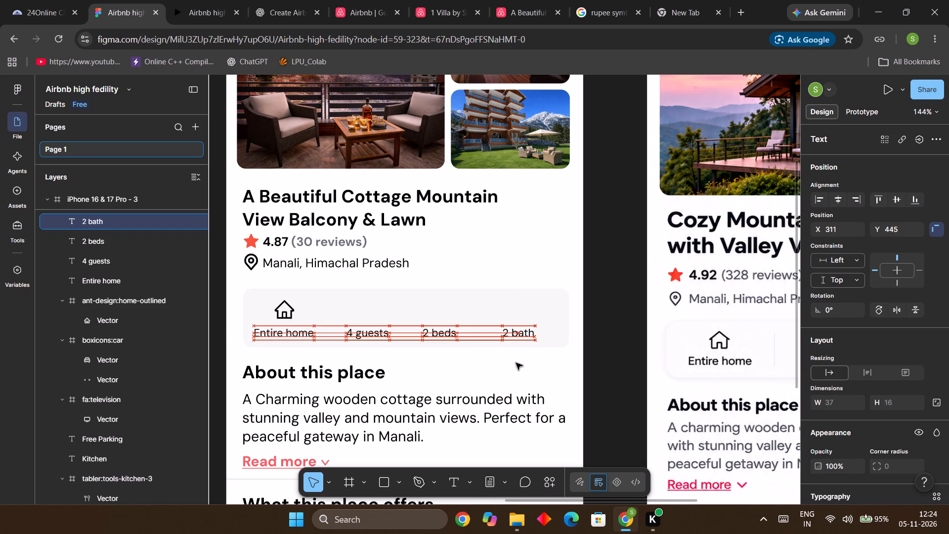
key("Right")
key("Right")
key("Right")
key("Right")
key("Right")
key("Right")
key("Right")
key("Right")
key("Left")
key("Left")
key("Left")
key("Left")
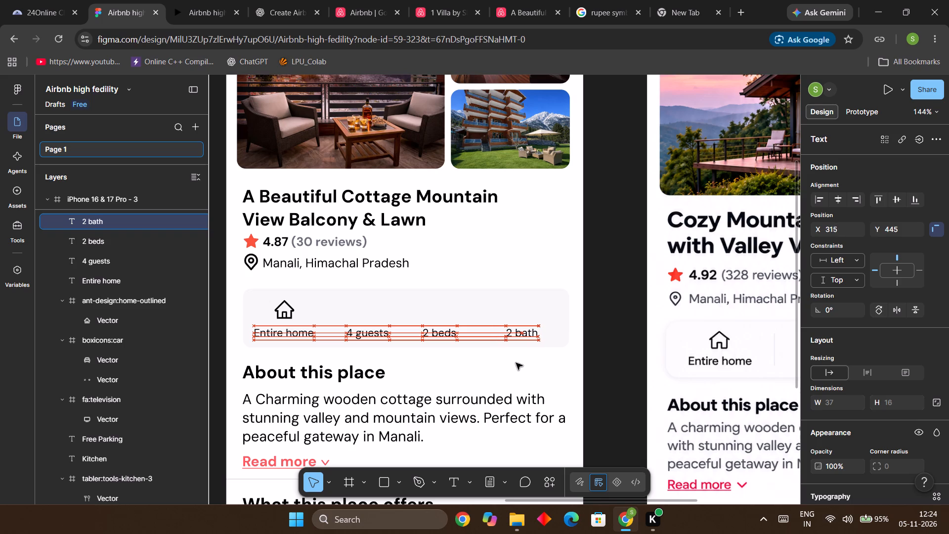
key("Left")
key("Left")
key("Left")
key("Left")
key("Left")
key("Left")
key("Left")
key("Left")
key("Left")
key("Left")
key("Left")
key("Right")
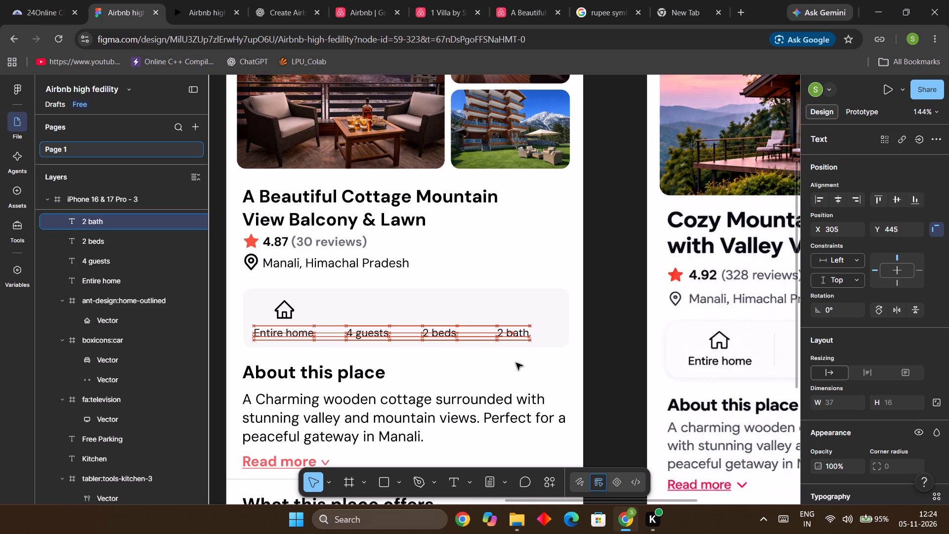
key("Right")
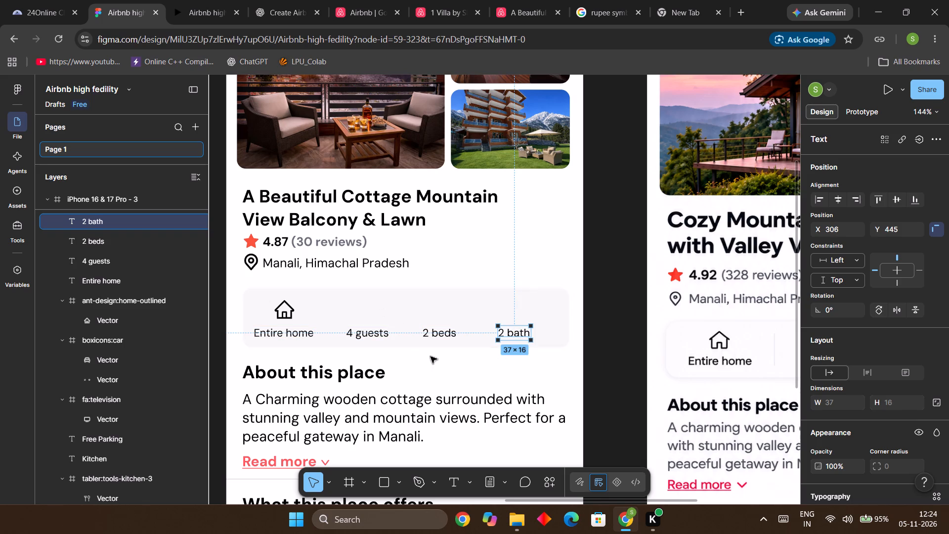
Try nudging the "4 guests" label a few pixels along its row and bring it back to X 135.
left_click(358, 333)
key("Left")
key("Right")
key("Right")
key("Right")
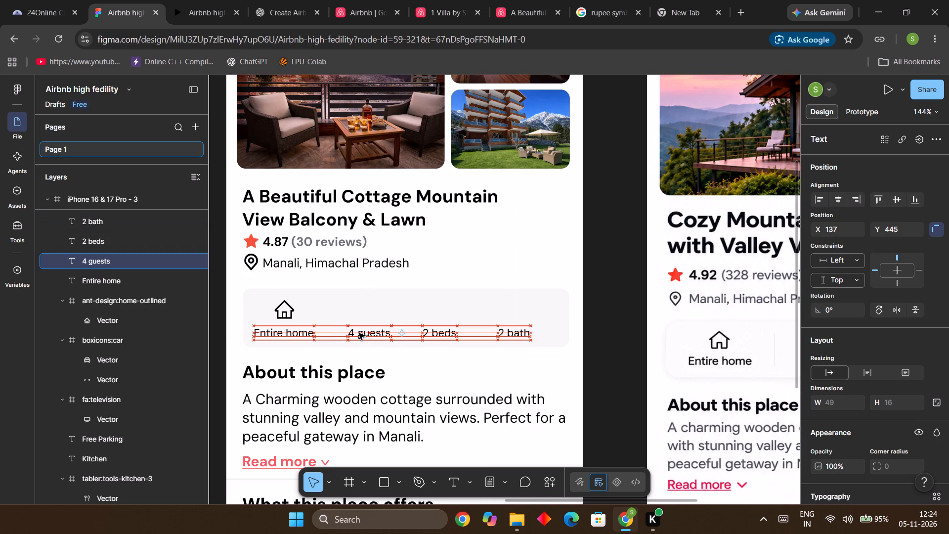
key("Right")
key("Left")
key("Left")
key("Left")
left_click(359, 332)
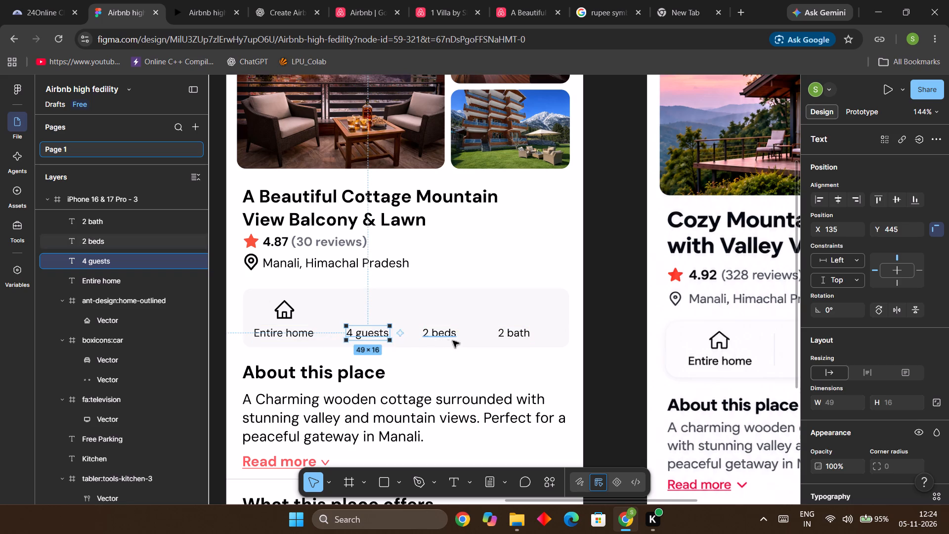
Move the "2 bath" label to about X 296 so its gap to "2 beds" matches the gap between "4 guests" and "2 beds".
left_click(512, 337)
left_click_drag(512, 337, 509, 337)
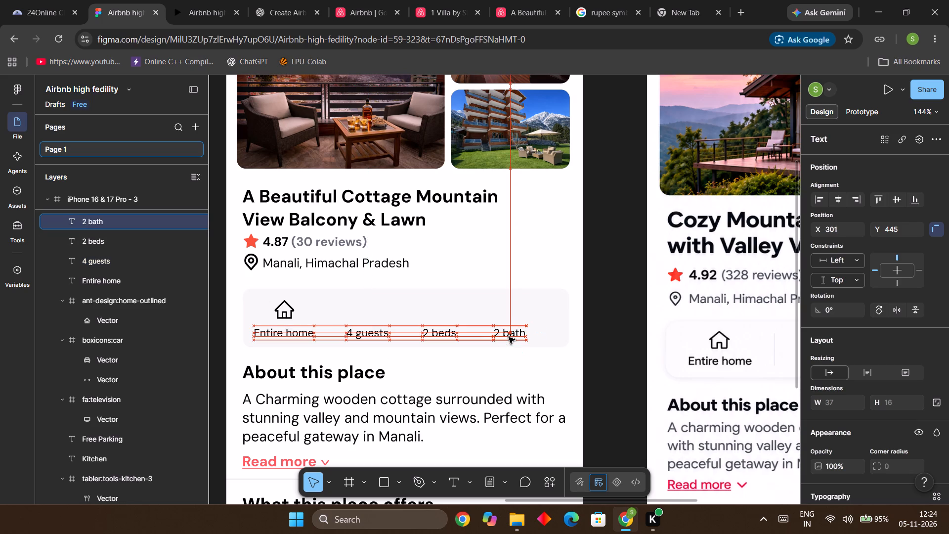
left_click_drag(509, 337, 500, 337)
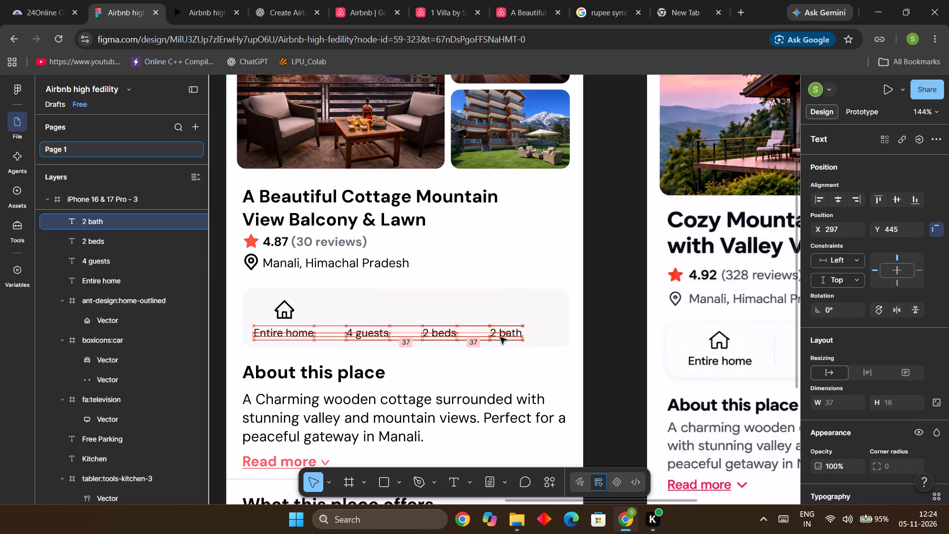
left_click_drag(500, 337, 501, 337)
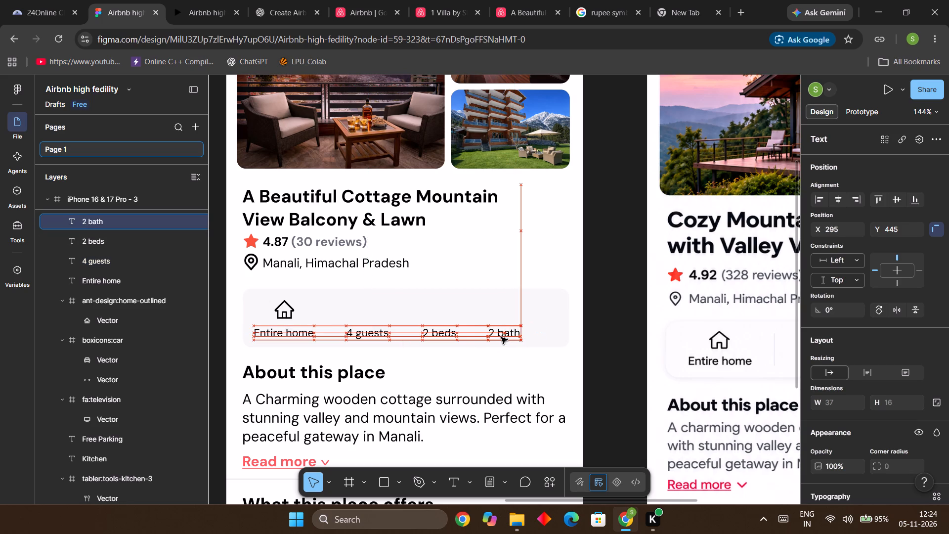
left_click_drag(501, 337, 503, 337)
left_click(564, 367)
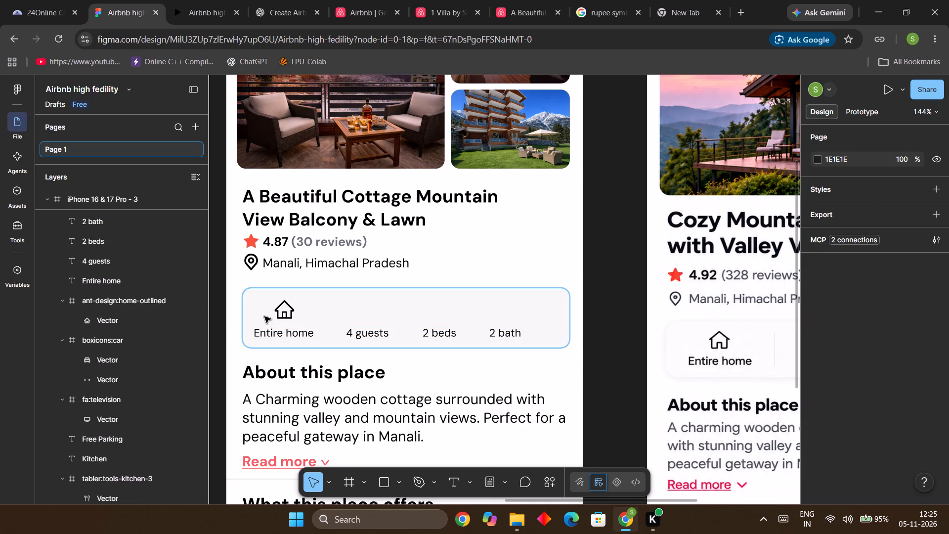
Send the grey background rectangle of the amenities box to the back of the screen's layers.
left_click_drag(256, 303, 292, 320)
key("ctrl+z")
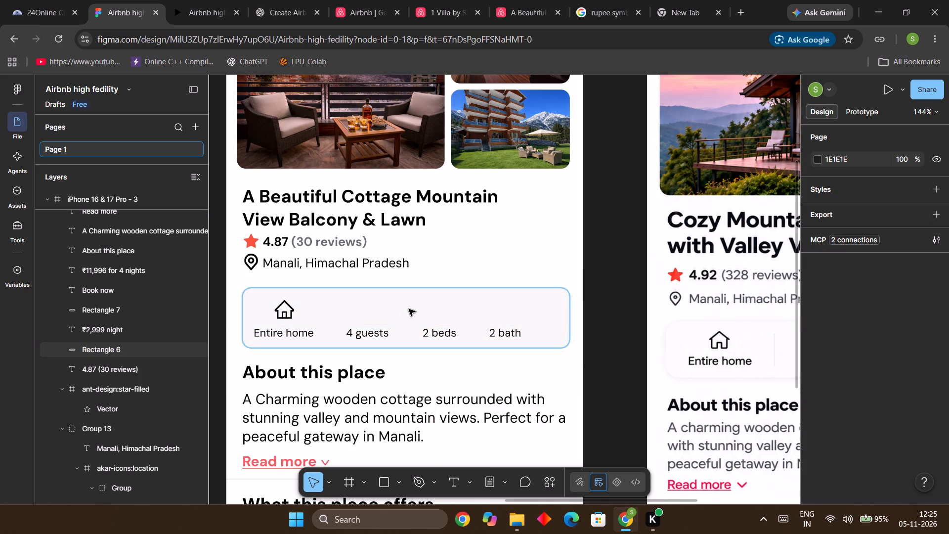
left_click(415, 305)
right_click(415, 305)
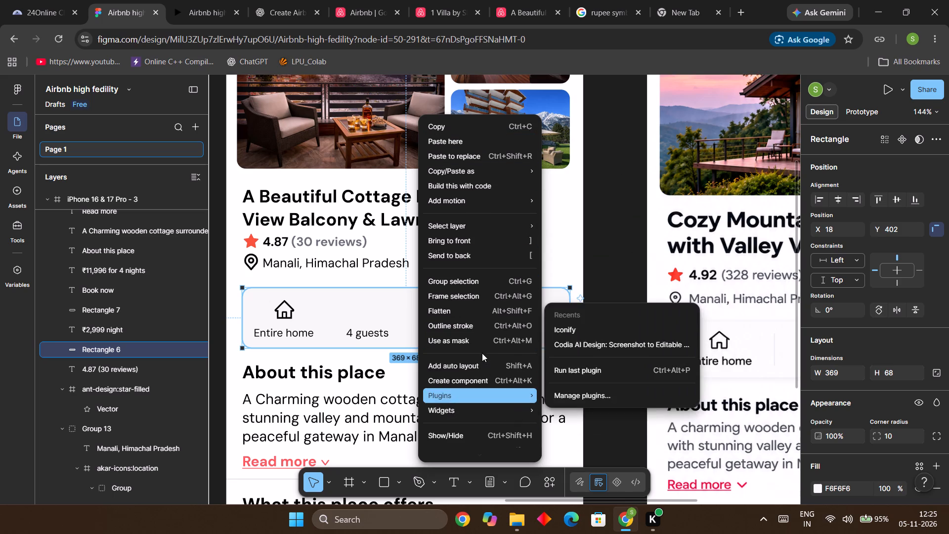
left_click(479, 261)
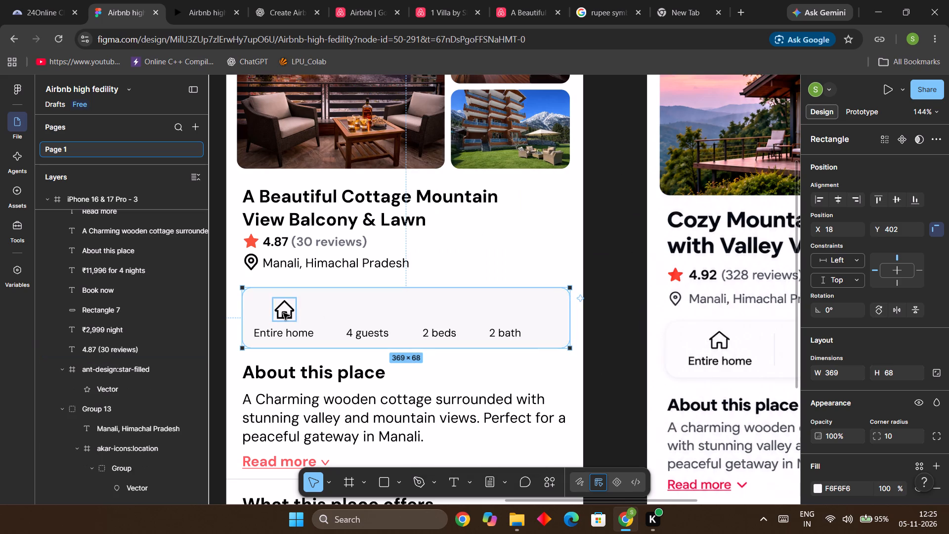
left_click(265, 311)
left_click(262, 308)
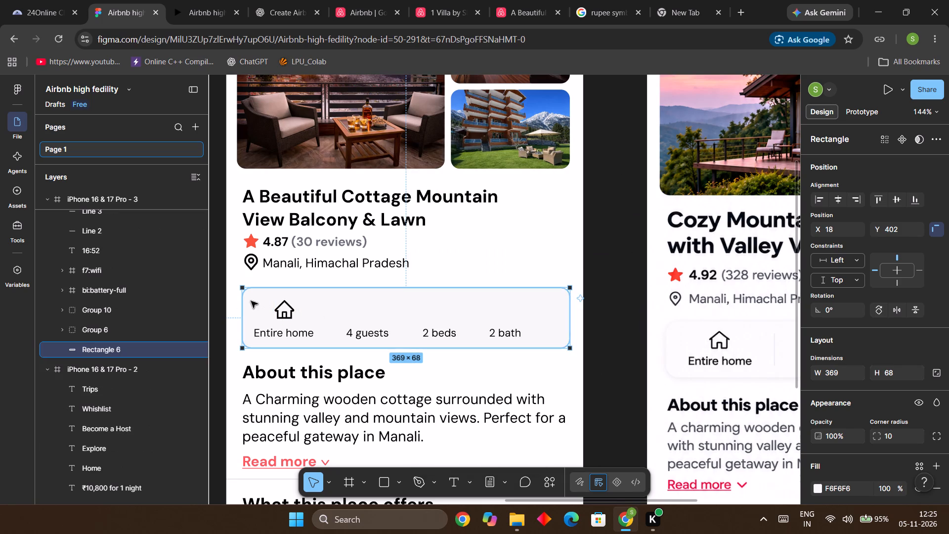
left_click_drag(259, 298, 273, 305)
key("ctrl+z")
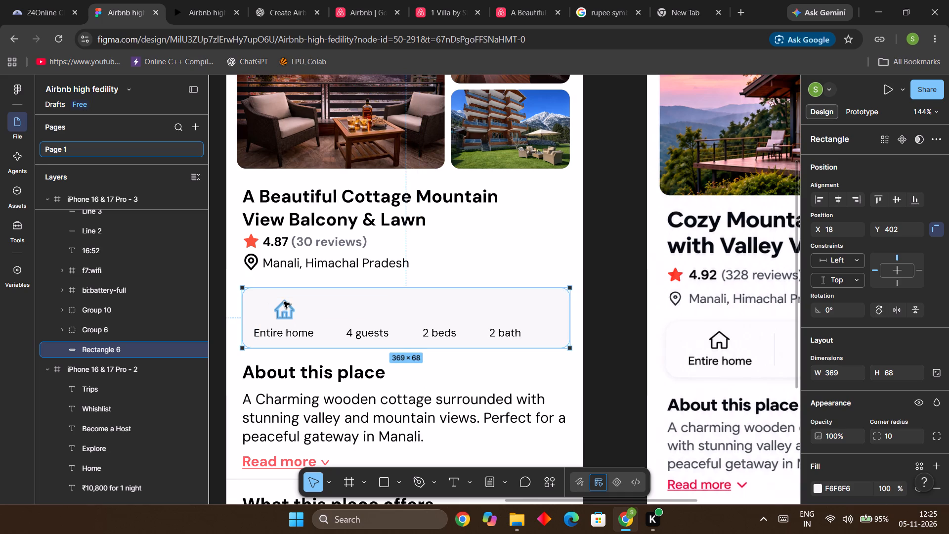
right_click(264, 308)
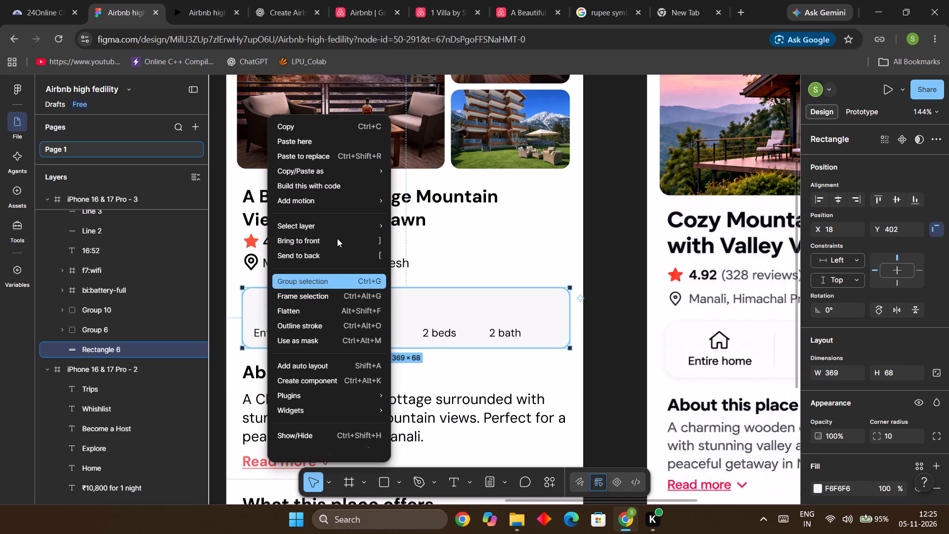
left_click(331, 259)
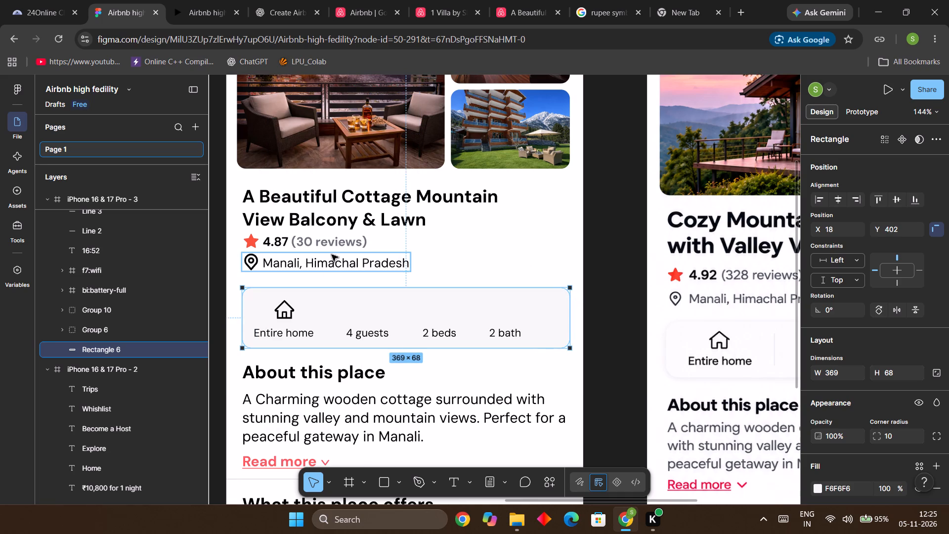
Lock the grey background rectangle of the amenities box.
right_click(337, 296)
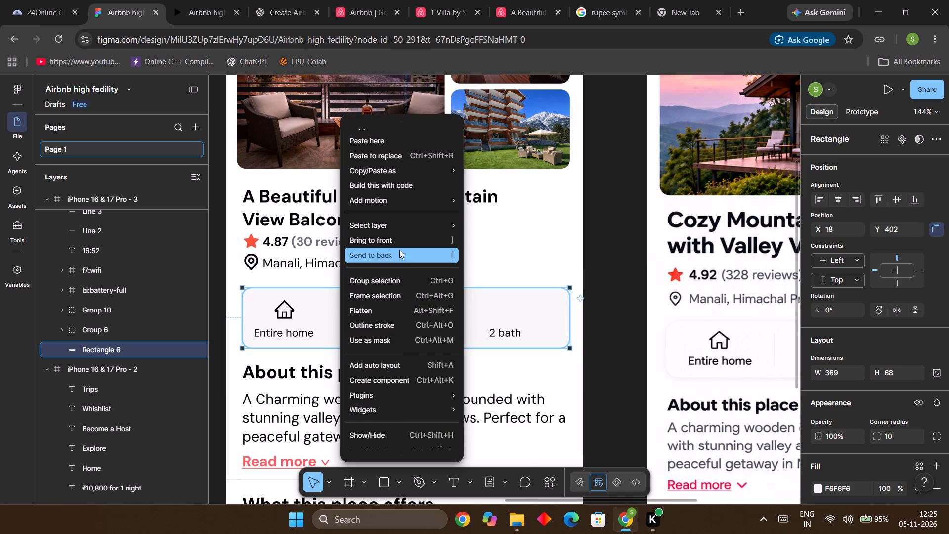
scroll(400, 355, "down", 3)
left_click(403, 410)
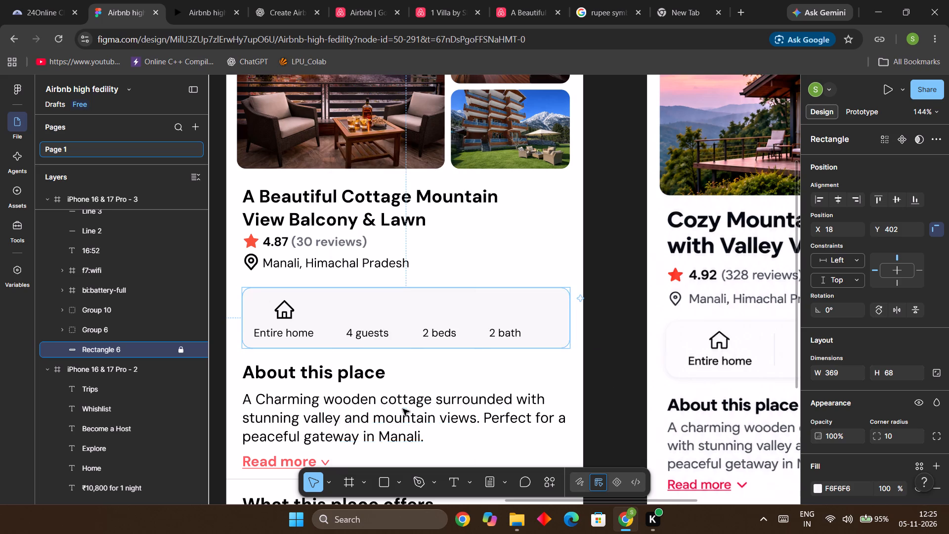
left_click(527, 362)
Select the home icon with all four amenities labels and move them together to the centre of the grey box.
left_click_drag(255, 300, 300, 315)
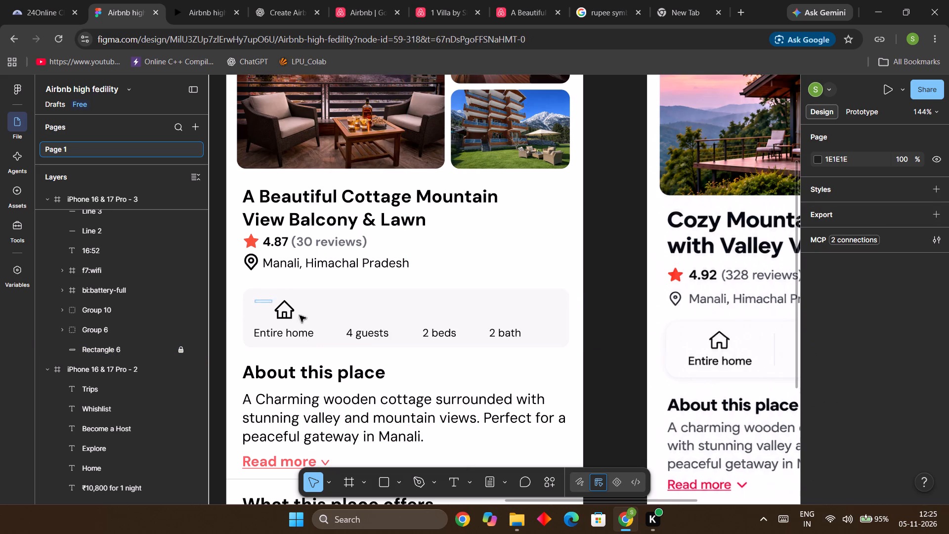
left_click_drag(300, 315, 529, 347)
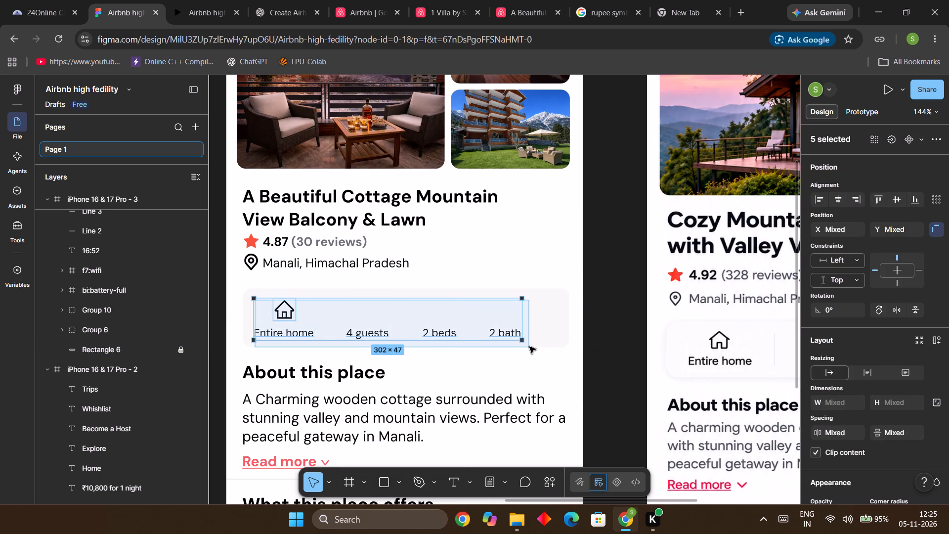
left_click_drag(529, 347, 533, 340)
left_click_drag(445, 315, 445, 314)
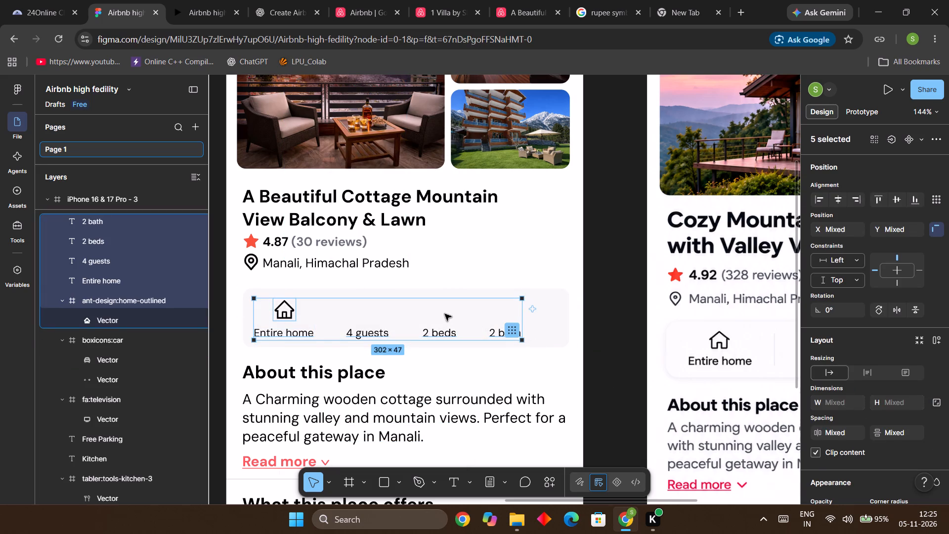
left_click_drag(445, 314, 463, 314)
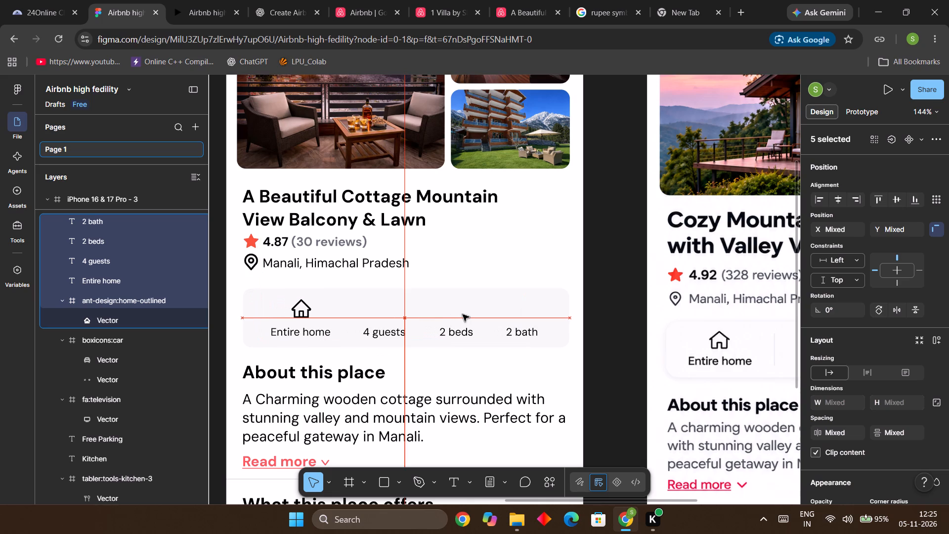
left_click_drag(463, 314, 456, 314)
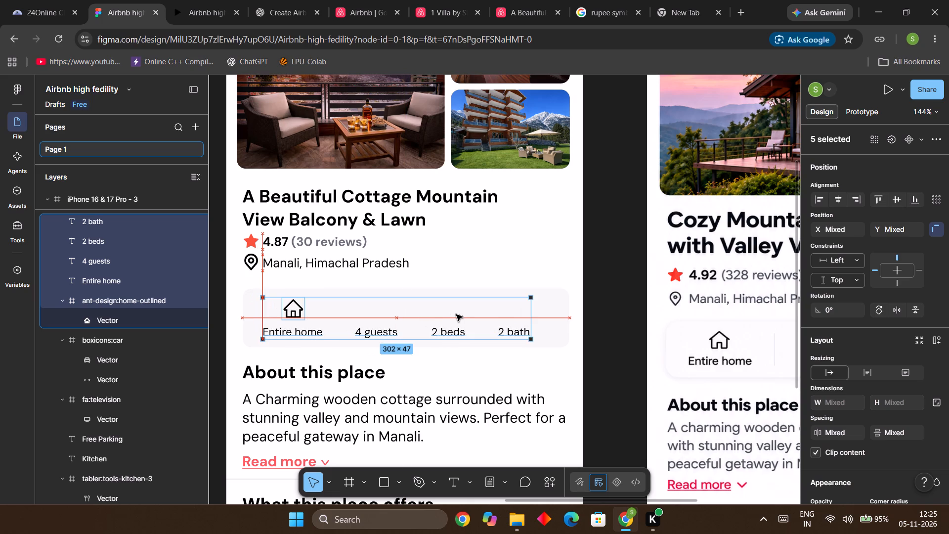
left_click_drag(456, 314, 461, 314)
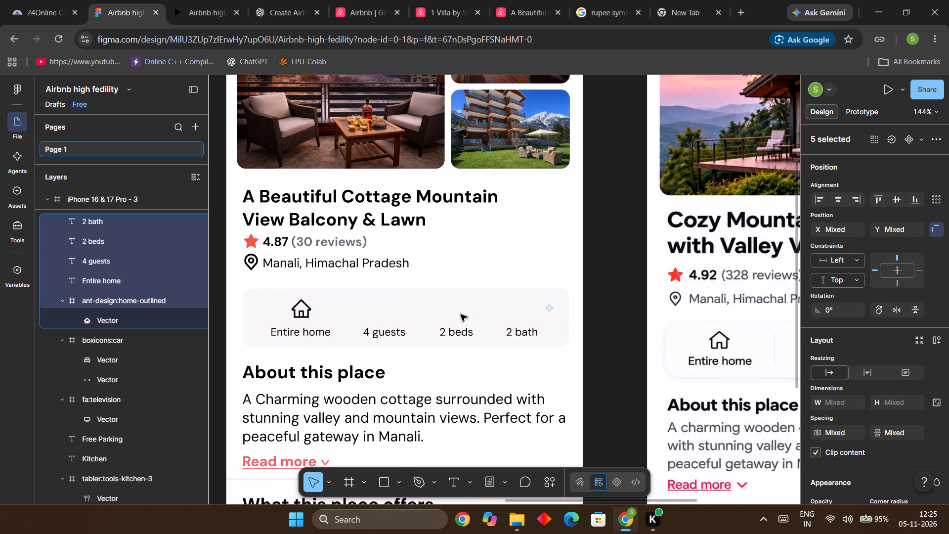
left_click(539, 373)
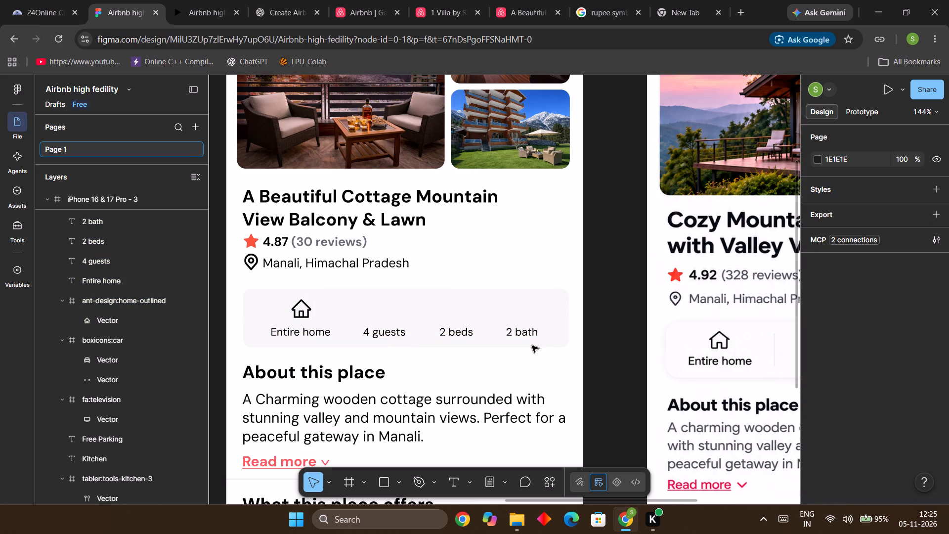
Compare the whole property detail screen, especially the amenities box, with the reference design beside it.
left_click(603, 348)
scroll(608, 350, "down", 6, "ctrl")
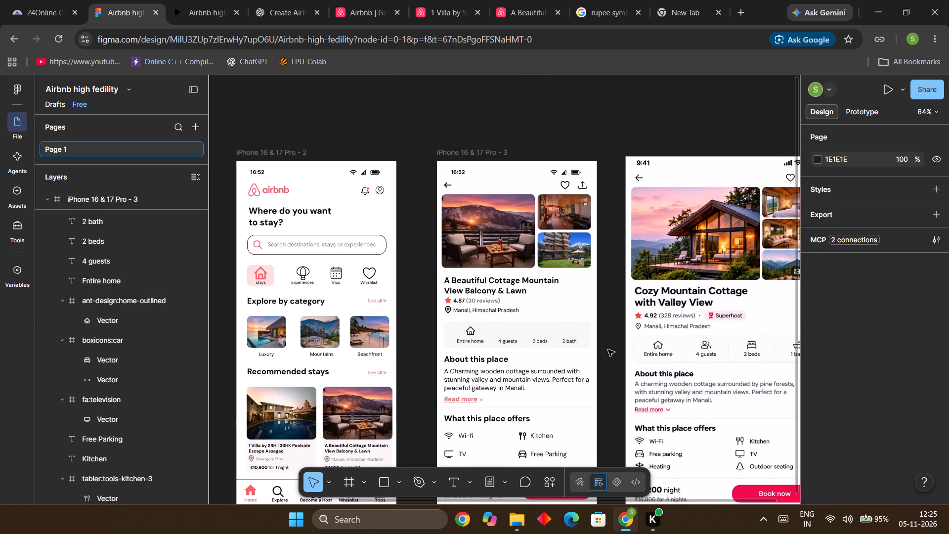
scroll(608, 350, "down", 2, "ctrl")
scroll(608, 350, "up", 9, "ctrl")
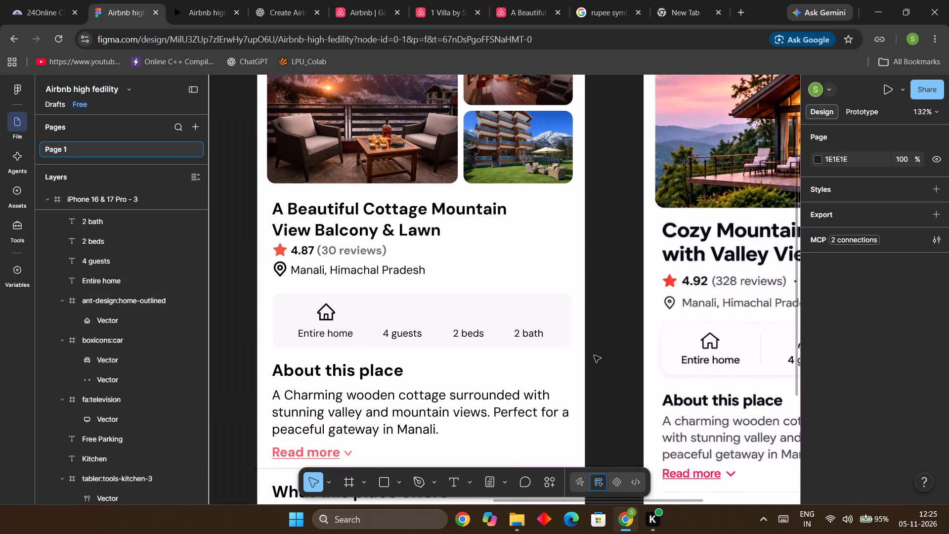
scroll(586, 356, "down", 7, "ctrl")
scroll(582, 354, "down", 1)
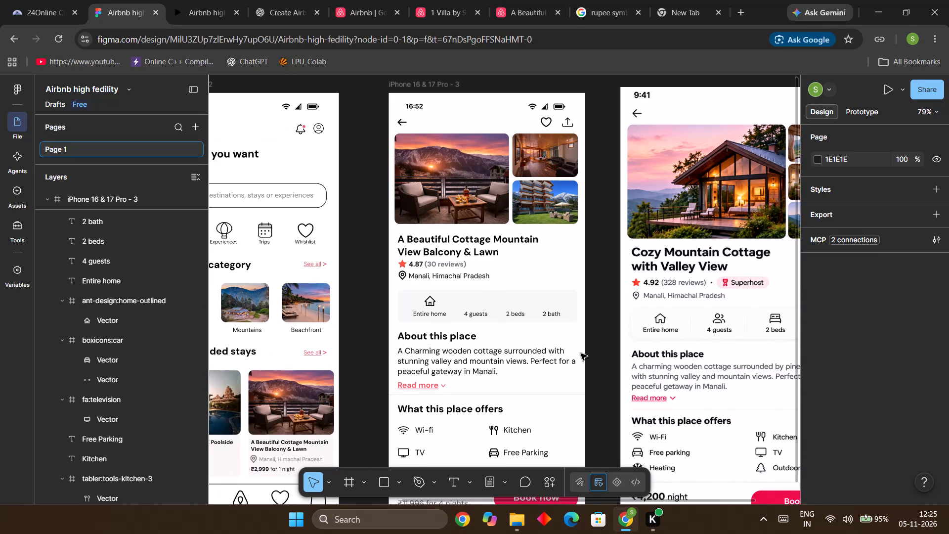
scroll(581, 354, "down", 3)
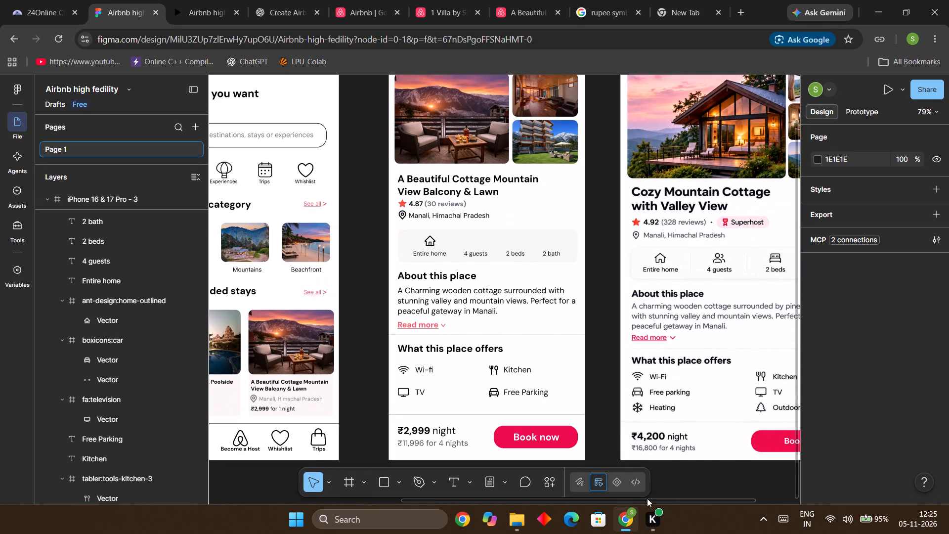